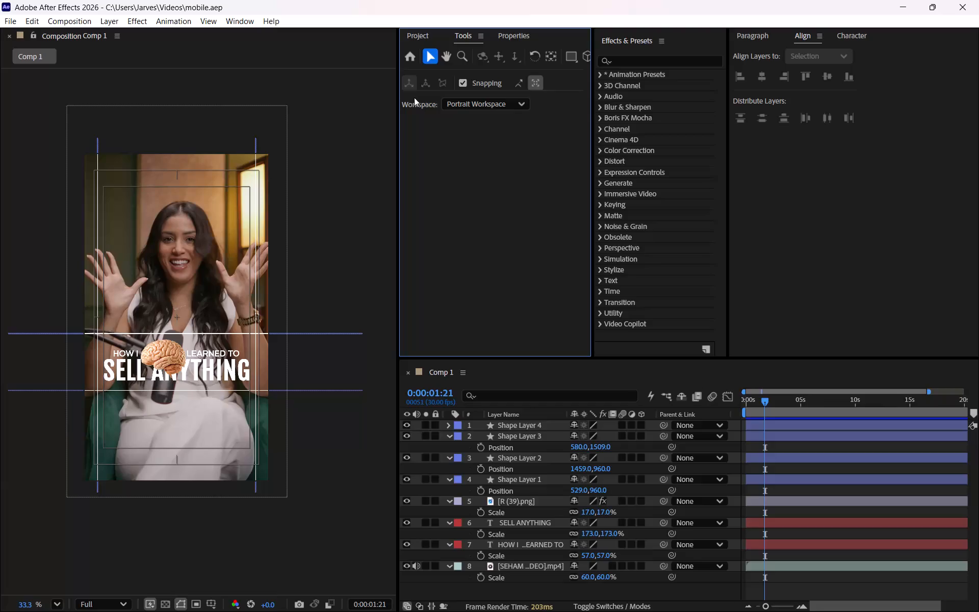
Draw a small rectangle, about 36 by 34, where the upper horizontal line crosses the vertical line beside the woman's watch.
{"action": "scroll", "coordinate": [233, 511], "scroll_direction": "up", "scroll_amount": 3, "text": "ctrl"}
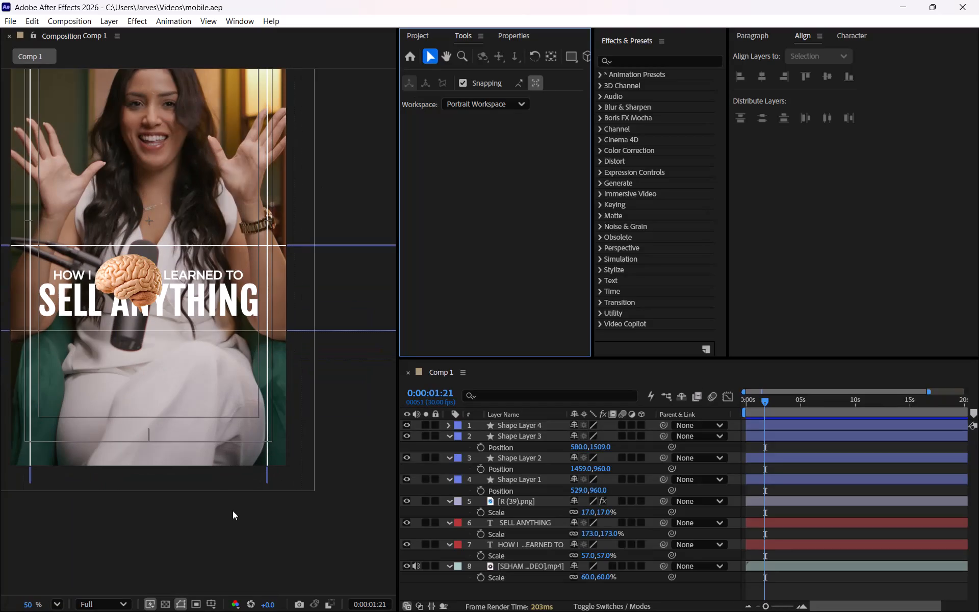
{"action": "scroll", "coordinate": [233, 511], "scroll_direction": "up", "scroll_amount": 1, "text": "ctrl"}
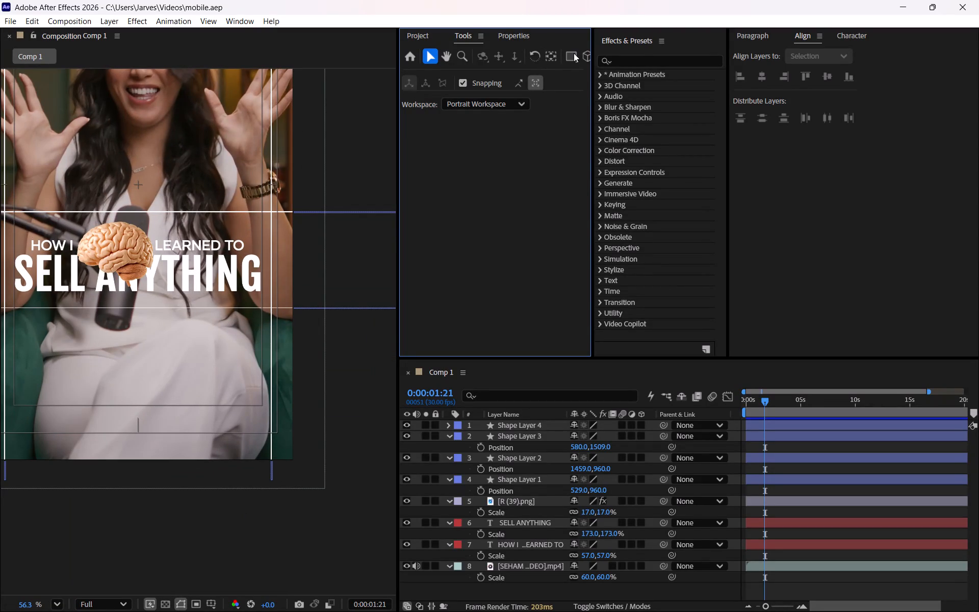
{"action": "left_click", "coordinate": [574, 53]}
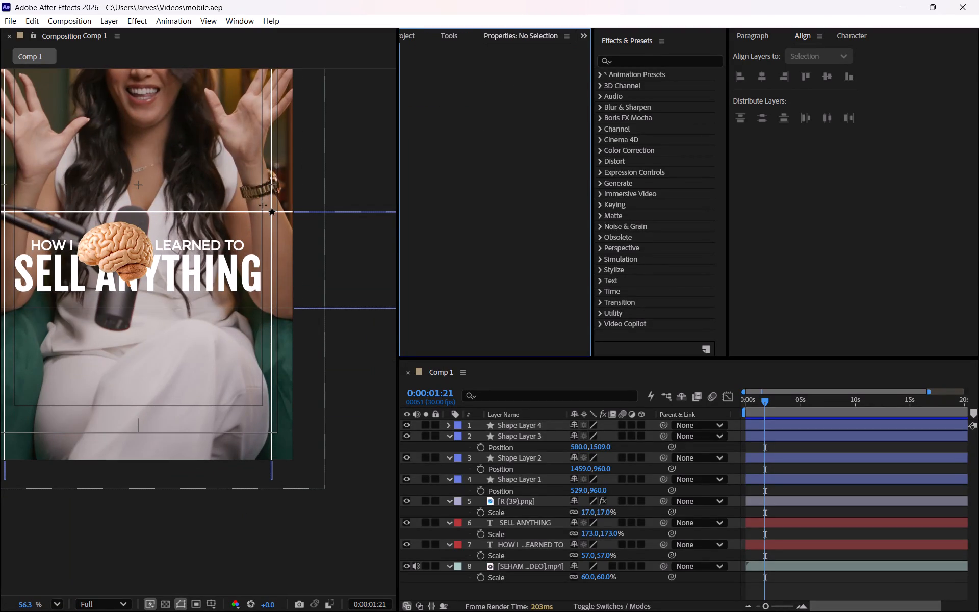
{"action": "left_click_drag", "start_coordinate": [266, 207], "coordinate": [276, 217]}
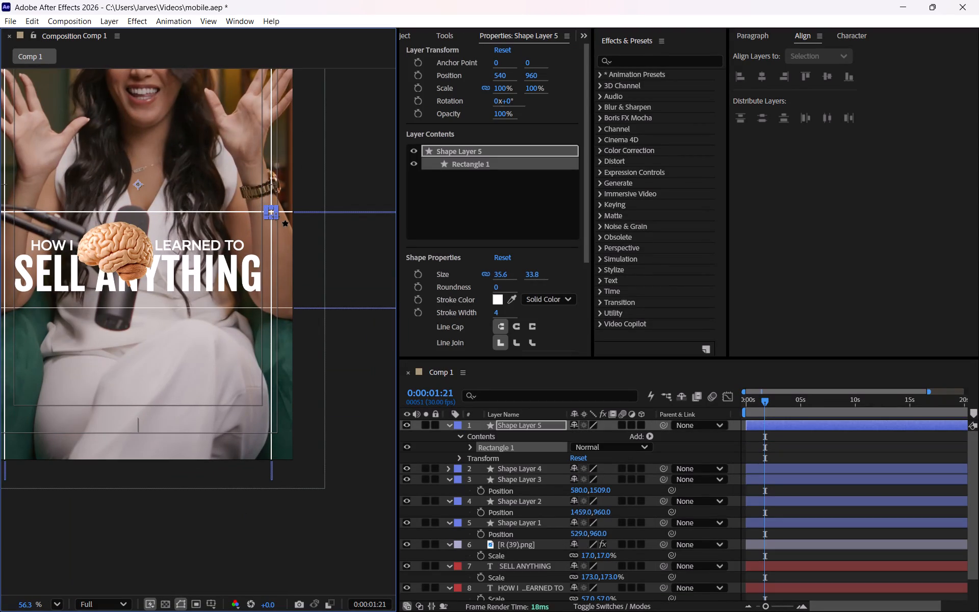
Switch to the tutorial video in Chrome and play it to see how the small corner square is filled, and return to After Effects.
{"action": "key", "text": "alt+Tab"}
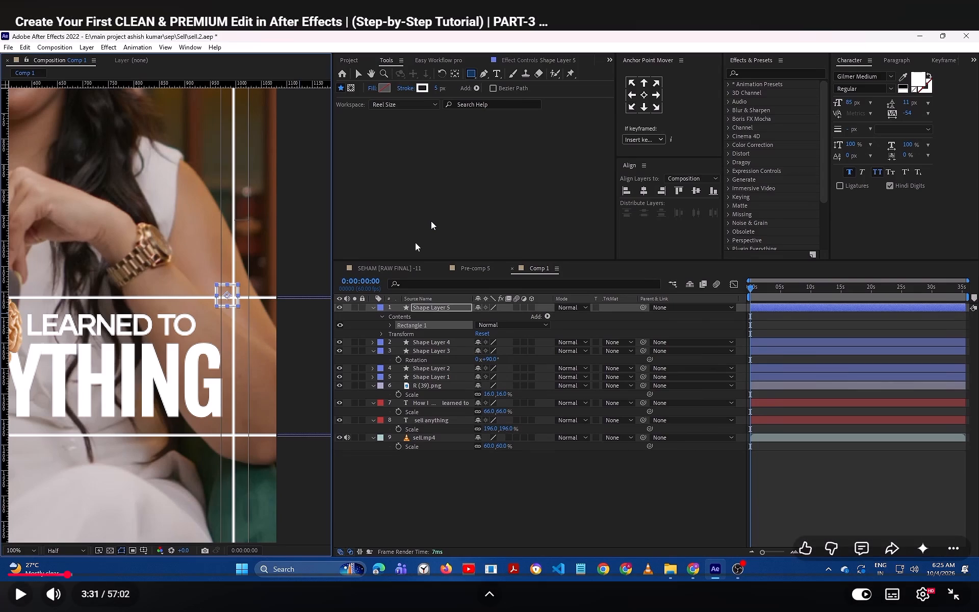
{"action": "key", "text": "alt+Tab"}
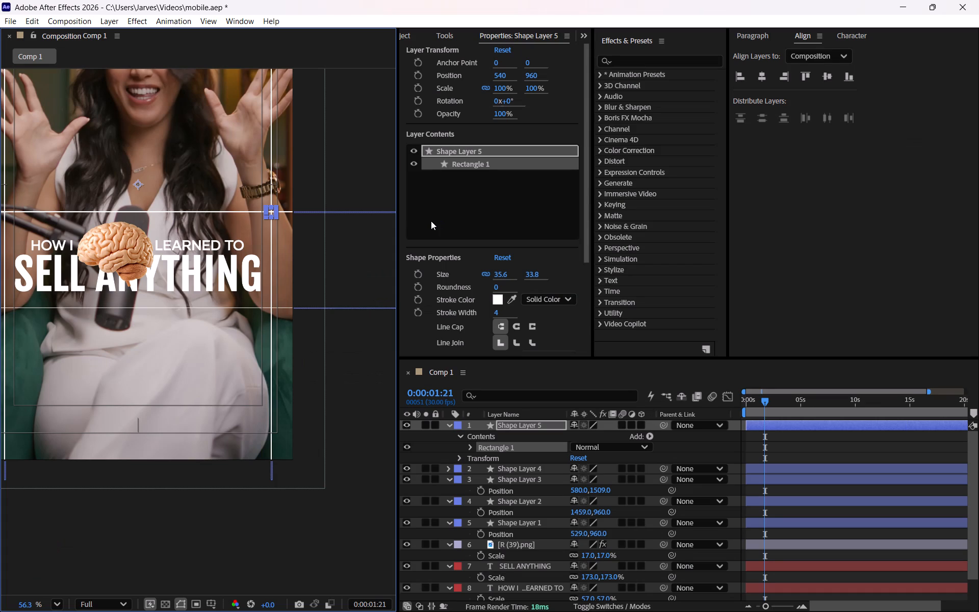
{"action": "scroll", "coordinate": [481, 216], "scroll_direction": "up", "scroll_amount": 3}
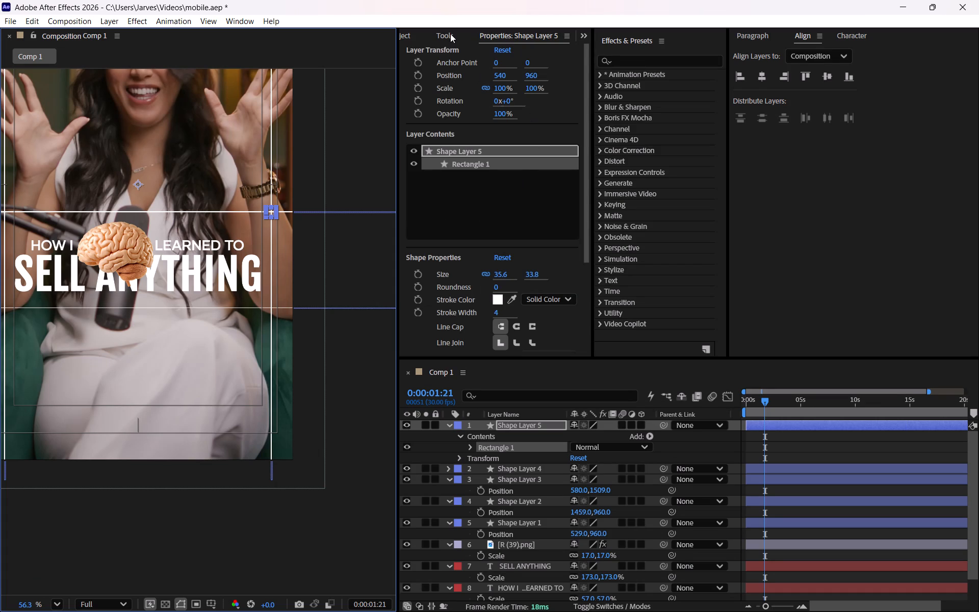
{"action": "left_click", "coordinate": [450, 34]}
{"action": "key", "text": "alt+Tab"}
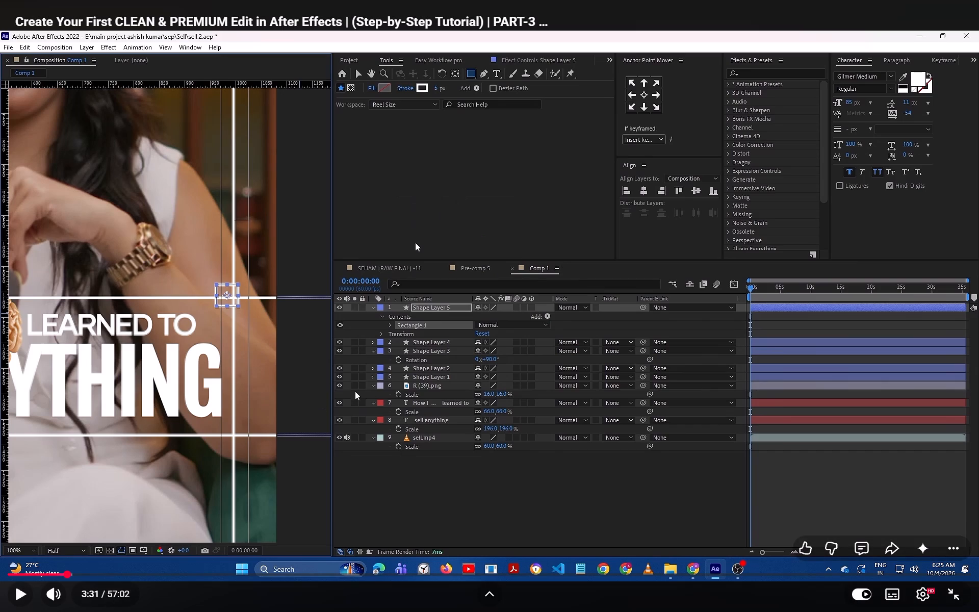
{"action": "left_click", "coordinate": [391, 379]}
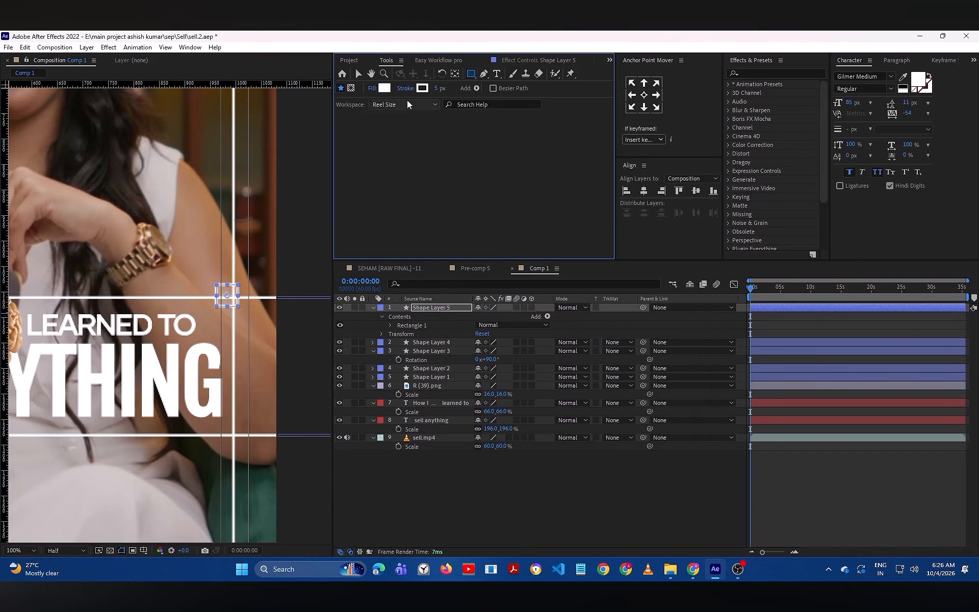
{"action": "key", "text": "space"}
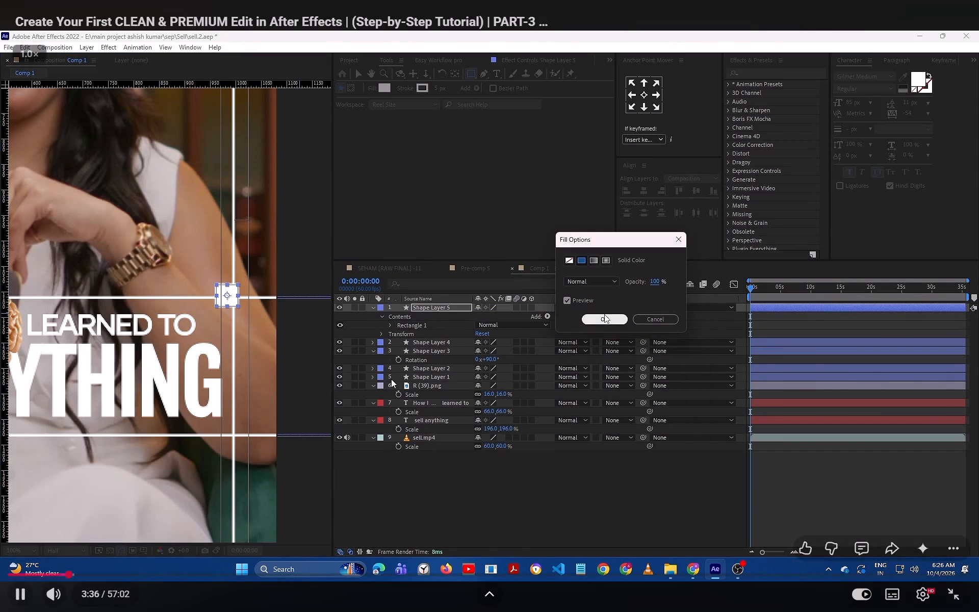
{"action": "key", "text": "alt+Tab"}
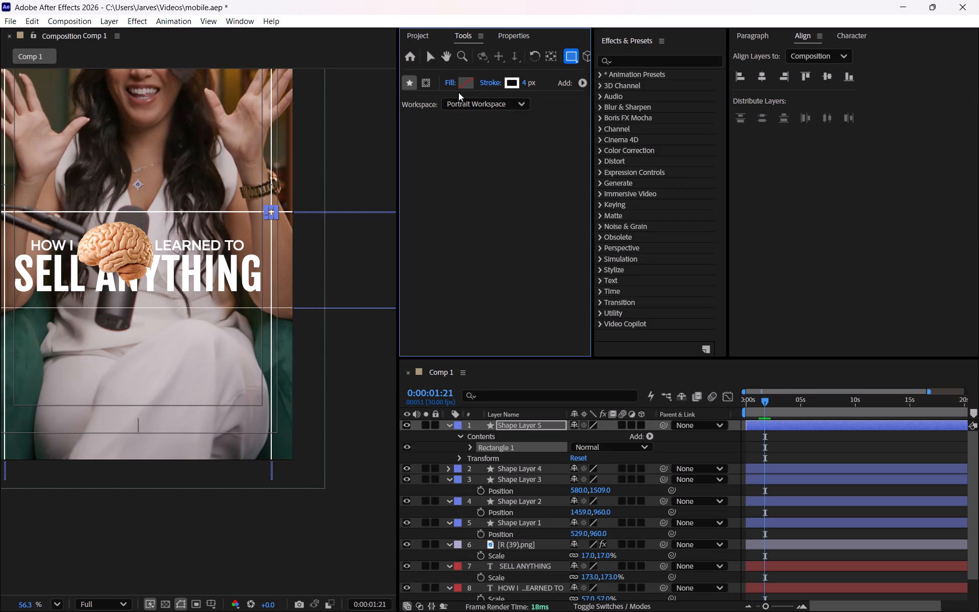
Change the fill of the small square on Shape Layer 5 from none to Solid Color.
{"action": "left_click", "coordinate": [452, 80]}
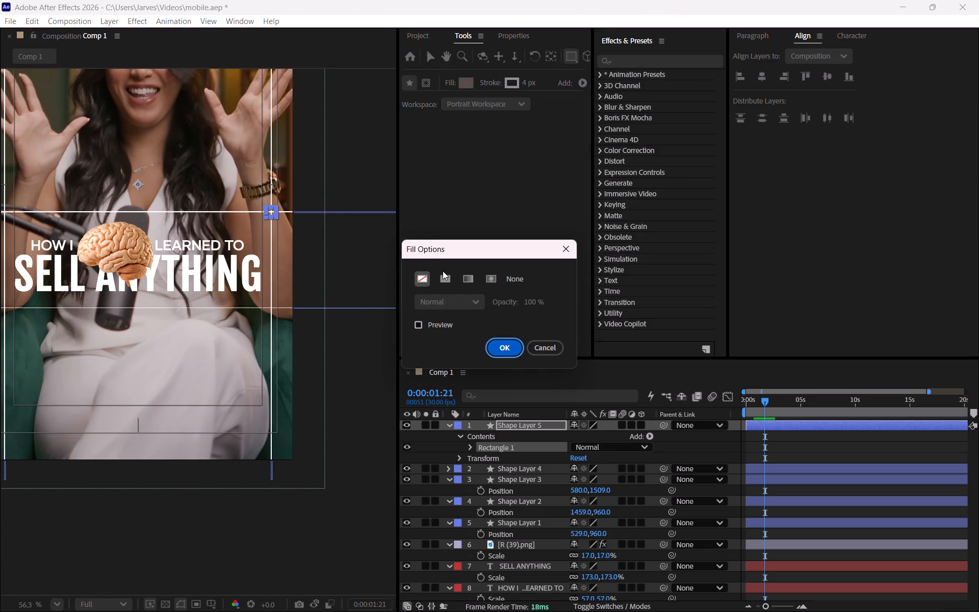
{"action": "left_click", "coordinate": [443, 271]}
{"action": "left_click", "coordinate": [446, 284]}
{"action": "left_click", "coordinate": [499, 346]}
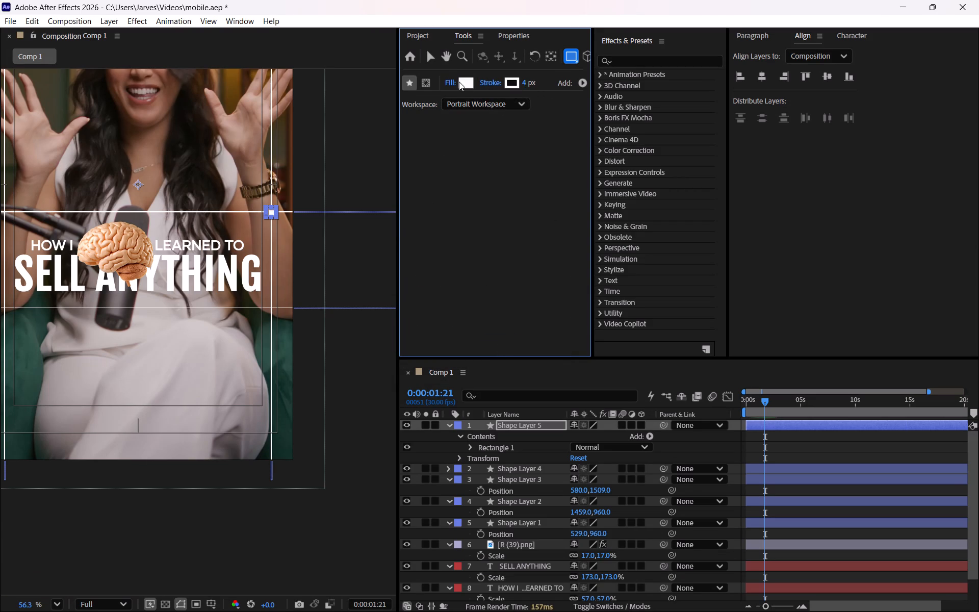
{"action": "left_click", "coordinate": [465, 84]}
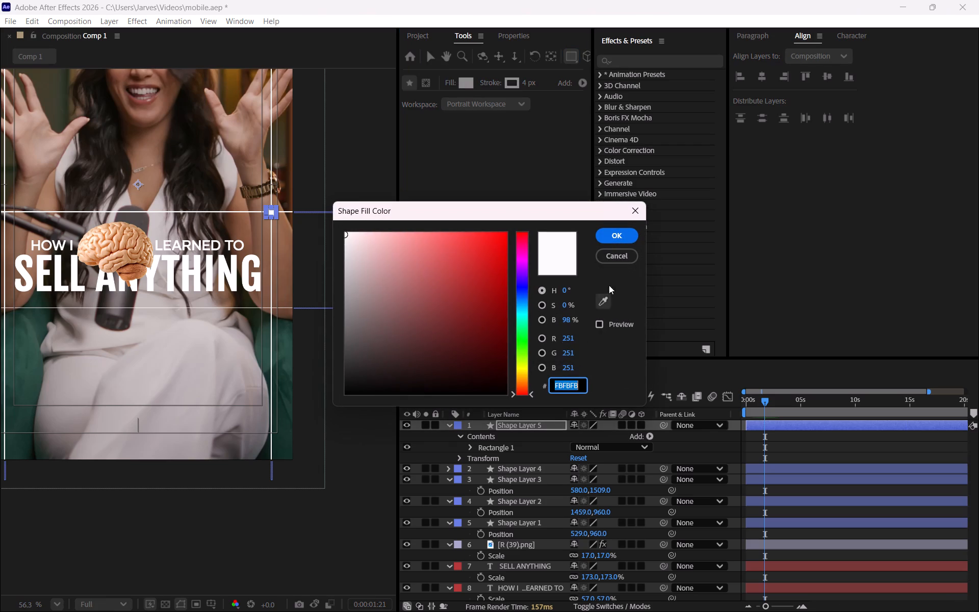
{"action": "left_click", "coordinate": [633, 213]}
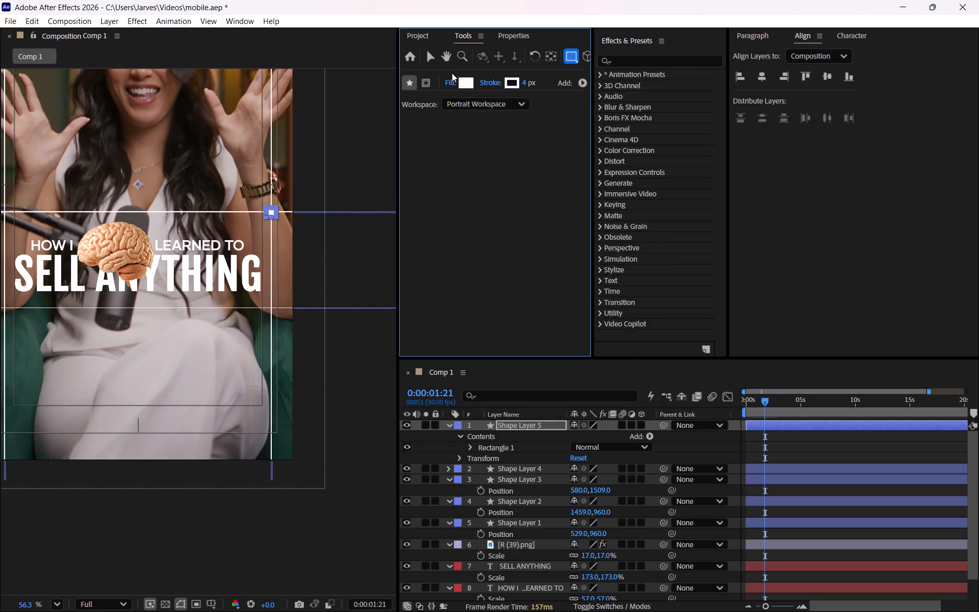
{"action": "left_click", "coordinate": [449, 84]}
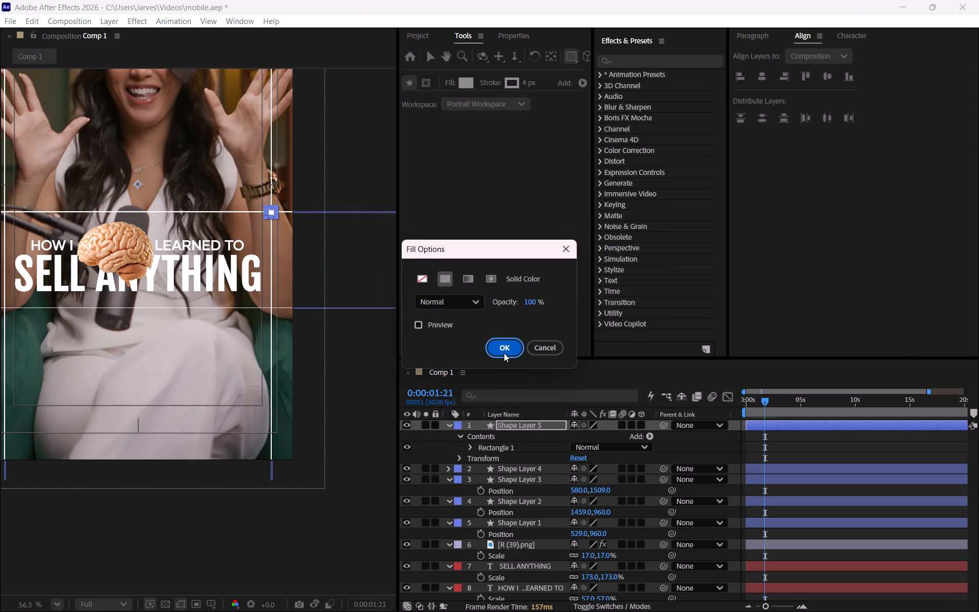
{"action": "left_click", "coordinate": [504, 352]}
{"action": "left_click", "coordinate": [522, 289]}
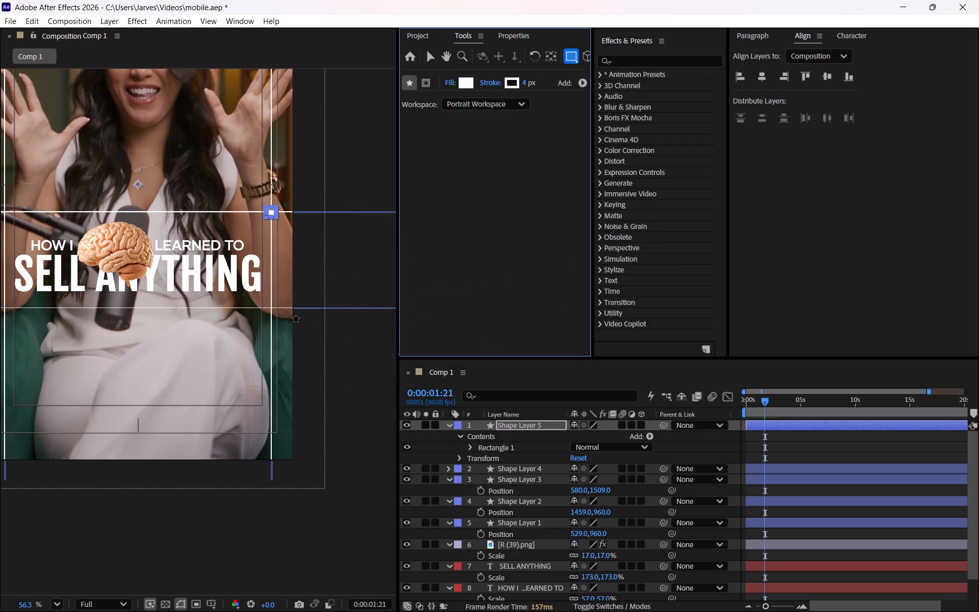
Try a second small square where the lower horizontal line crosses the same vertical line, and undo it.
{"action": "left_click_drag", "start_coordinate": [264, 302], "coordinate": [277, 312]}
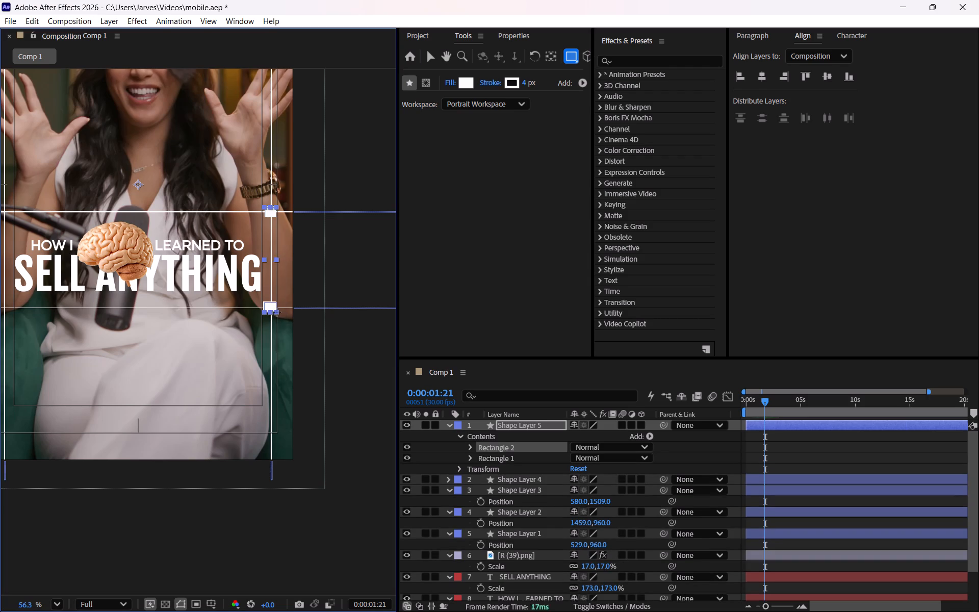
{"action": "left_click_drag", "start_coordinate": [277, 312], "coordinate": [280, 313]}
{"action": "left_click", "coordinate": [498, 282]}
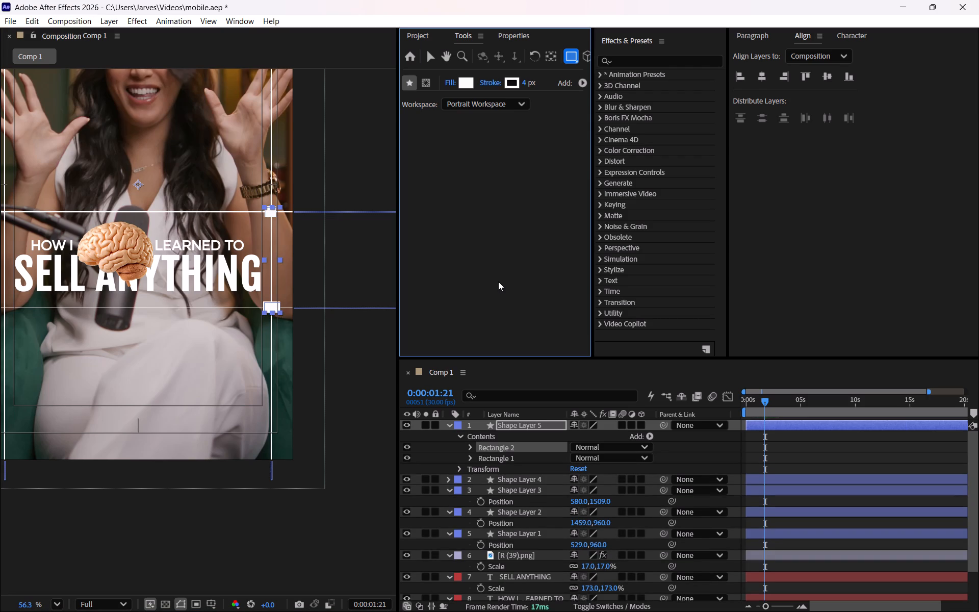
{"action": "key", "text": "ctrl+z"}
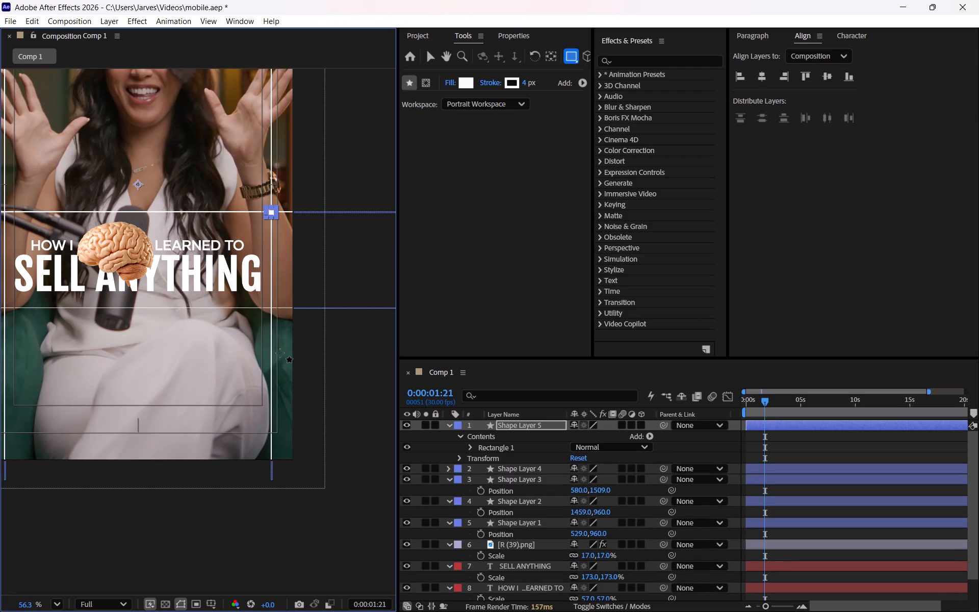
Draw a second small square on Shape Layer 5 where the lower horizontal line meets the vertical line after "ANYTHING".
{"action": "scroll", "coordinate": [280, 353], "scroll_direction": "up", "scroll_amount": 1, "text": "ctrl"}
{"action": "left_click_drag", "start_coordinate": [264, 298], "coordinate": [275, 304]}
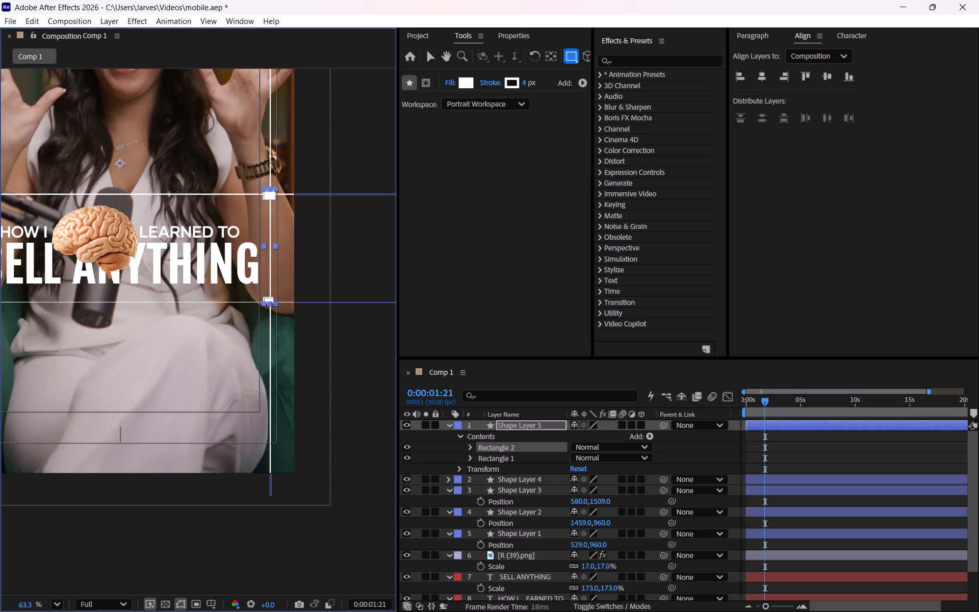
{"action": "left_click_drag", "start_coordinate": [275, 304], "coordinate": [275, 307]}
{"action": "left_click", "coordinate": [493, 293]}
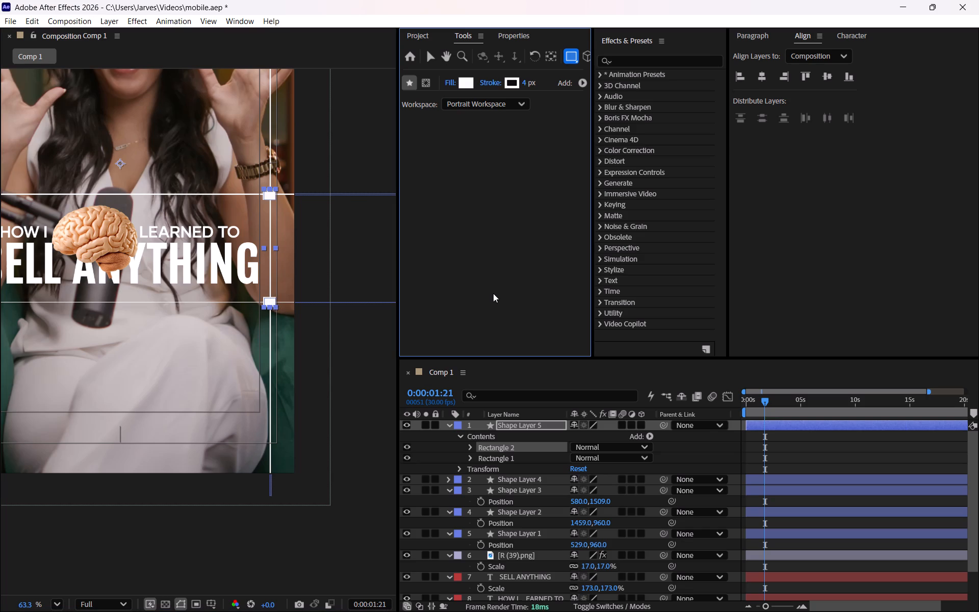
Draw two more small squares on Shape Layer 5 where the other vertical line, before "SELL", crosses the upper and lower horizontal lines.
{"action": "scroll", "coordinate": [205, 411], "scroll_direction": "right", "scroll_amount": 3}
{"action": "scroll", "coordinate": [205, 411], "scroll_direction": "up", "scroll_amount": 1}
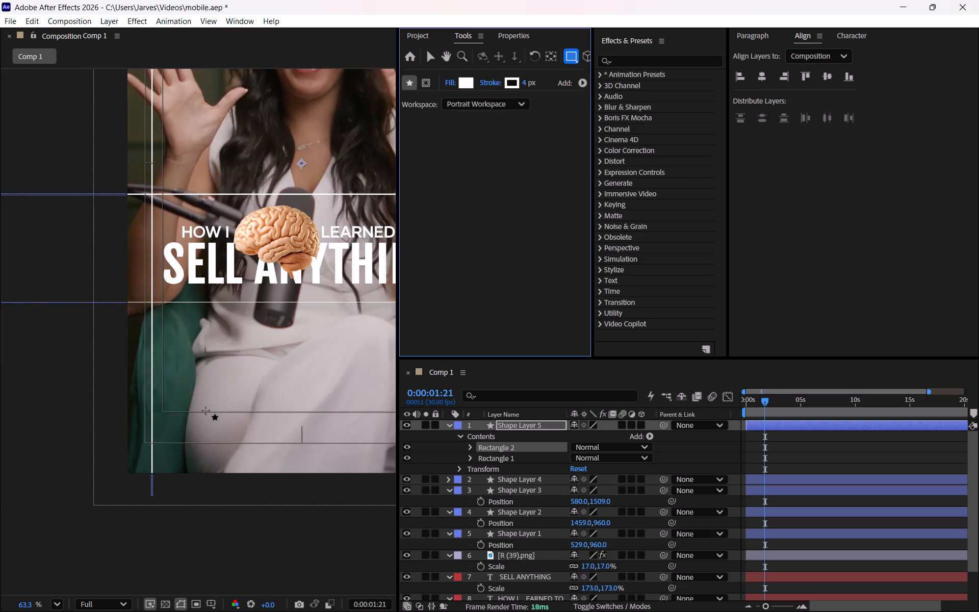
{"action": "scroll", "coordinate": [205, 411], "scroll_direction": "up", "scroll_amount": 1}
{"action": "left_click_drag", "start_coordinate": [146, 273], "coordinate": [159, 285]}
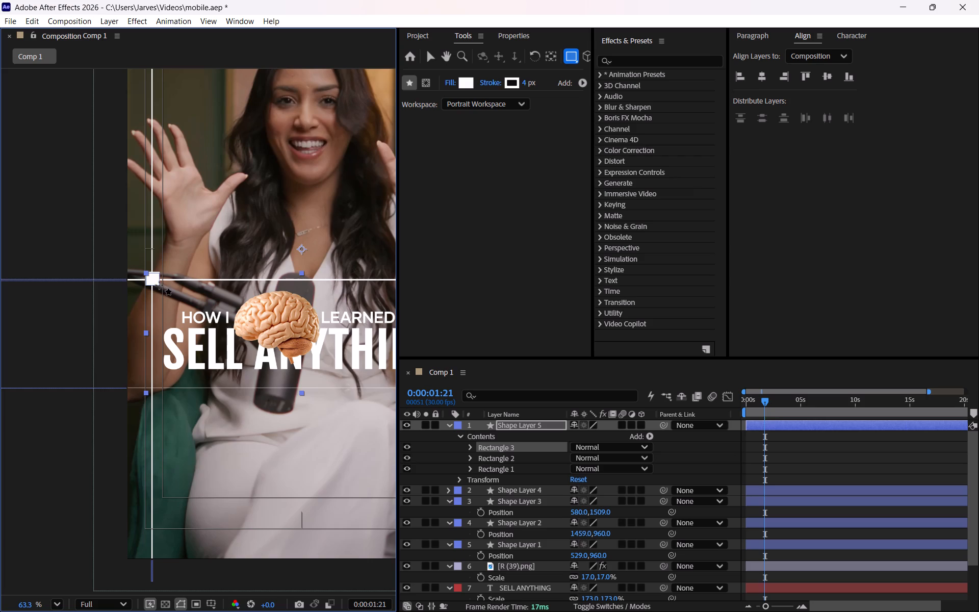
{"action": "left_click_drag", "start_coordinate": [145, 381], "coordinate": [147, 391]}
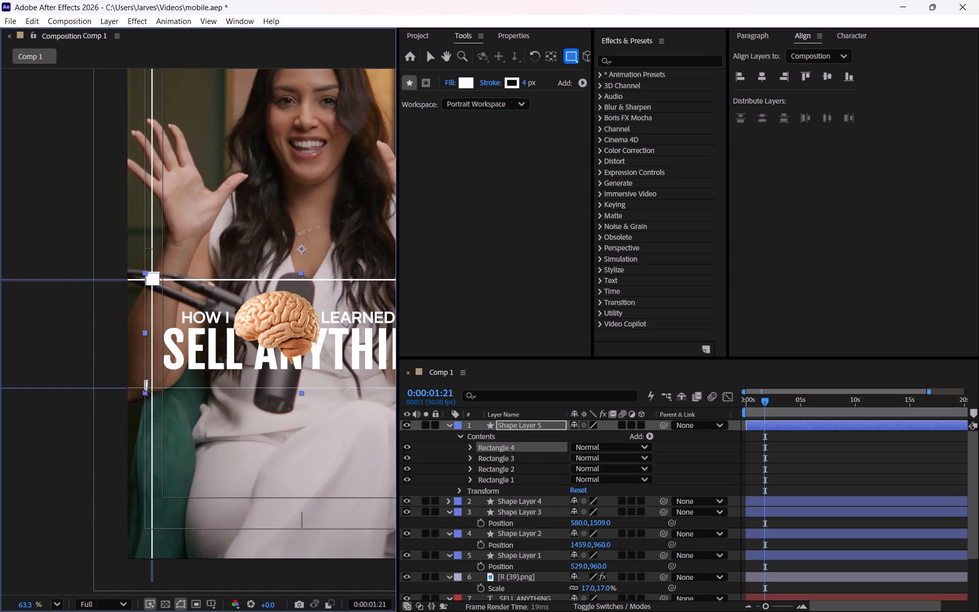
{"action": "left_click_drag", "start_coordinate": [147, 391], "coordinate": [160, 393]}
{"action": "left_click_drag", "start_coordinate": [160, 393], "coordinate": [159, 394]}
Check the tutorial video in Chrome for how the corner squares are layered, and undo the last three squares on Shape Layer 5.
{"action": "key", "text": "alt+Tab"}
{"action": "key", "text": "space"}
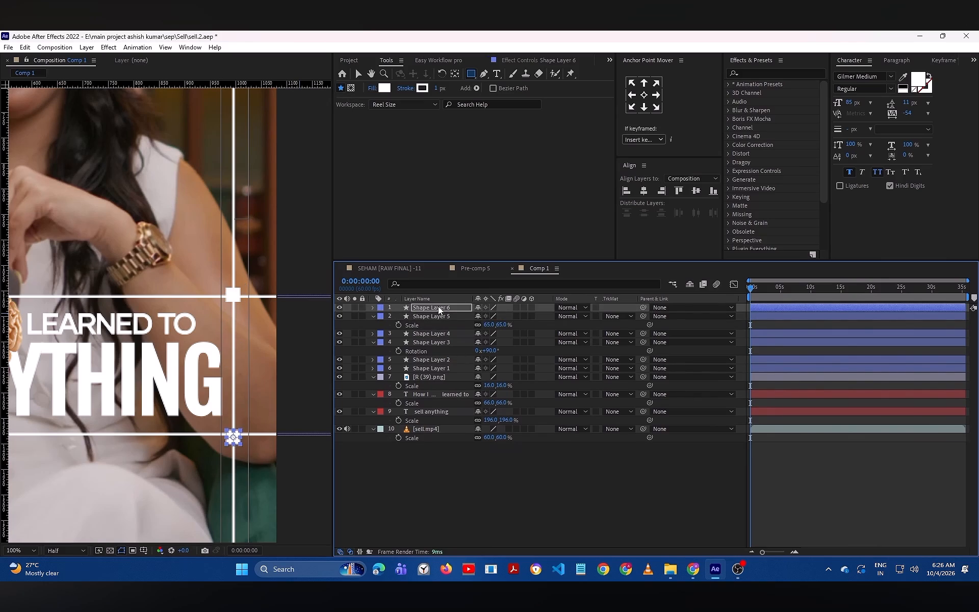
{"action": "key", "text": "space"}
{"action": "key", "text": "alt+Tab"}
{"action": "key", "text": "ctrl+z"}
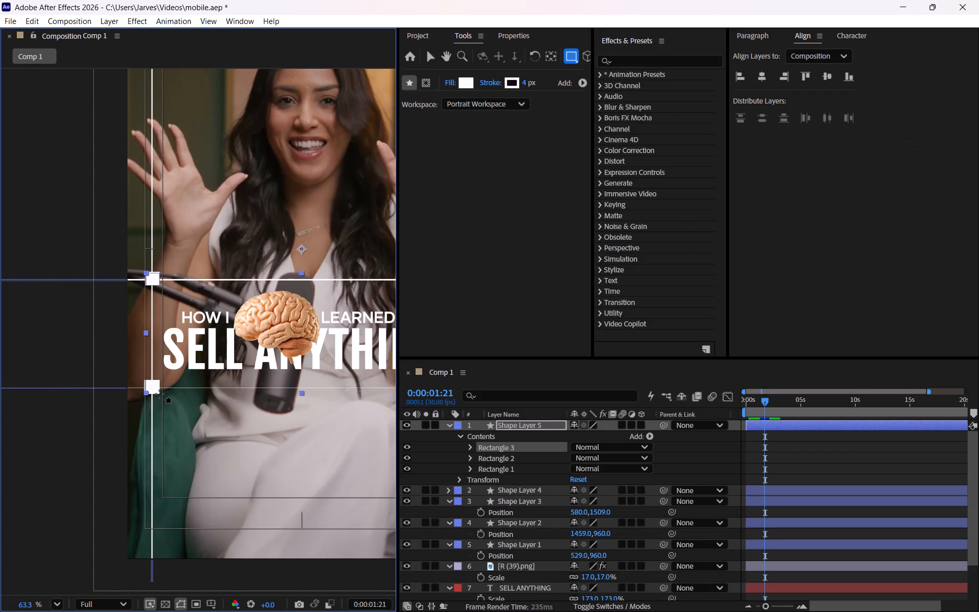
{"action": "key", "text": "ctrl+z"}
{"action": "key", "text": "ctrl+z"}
Scale the single small square on Shape Layer 5 down to 84%.
{"action": "scroll", "coordinate": [159, 394], "scroll_direction": "left", "scroll_amount": 2}
{"action": "scroll", "coordinate": [159, 394], "scroll_direction": "right", "scroll_amount": 1}
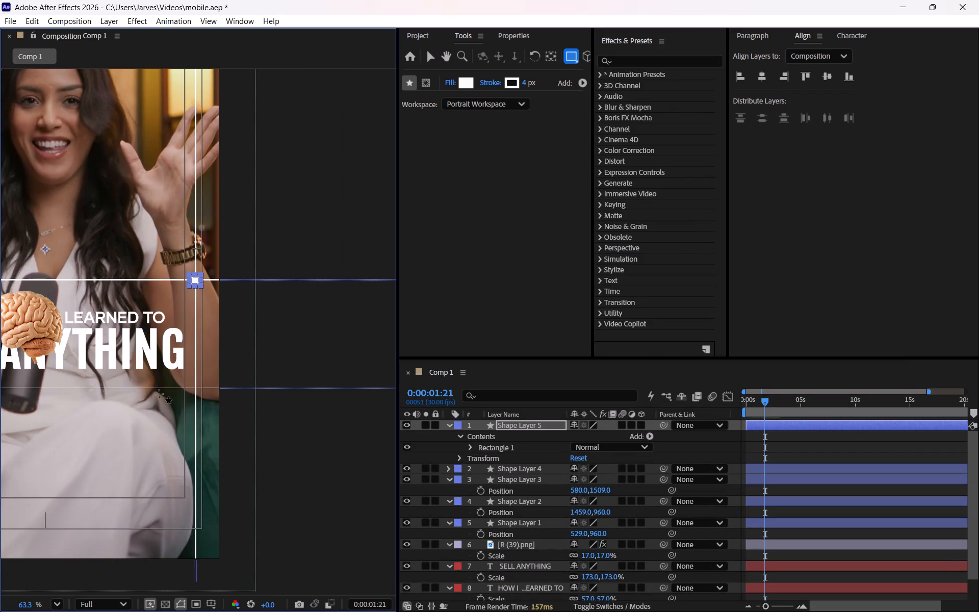
{"action": "scroll", "coordinate": [159, 394], "scroll_direction": "right", "scroll_amount": 1}
{"action": "left_click", "coordinate": [510, 427]}
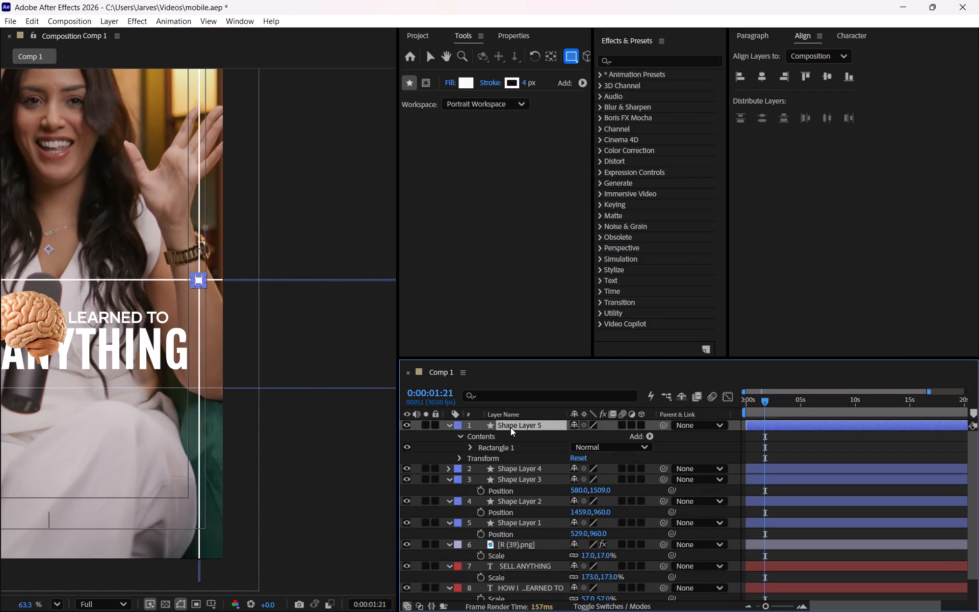
{"action": "left_click", "coordinate": [364, 210]}
{"action": "scroll", "coordinate": [381, 215], "scroll_direction": "right", "scroll_amount": 1}
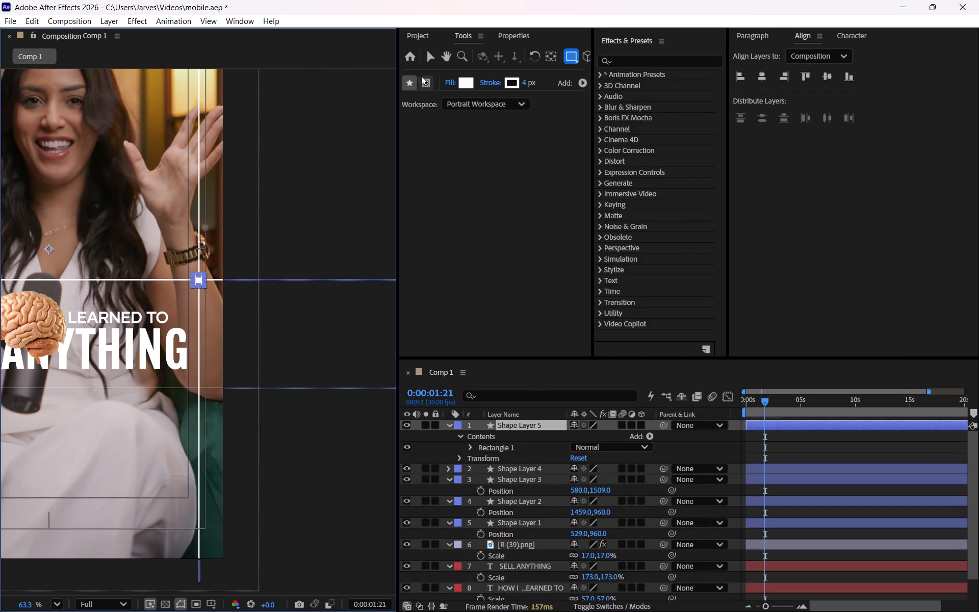
{"action": "left_click", "coordinate": [431, 58]}
{"action": "left_click", "coordinate": [319, 229]}
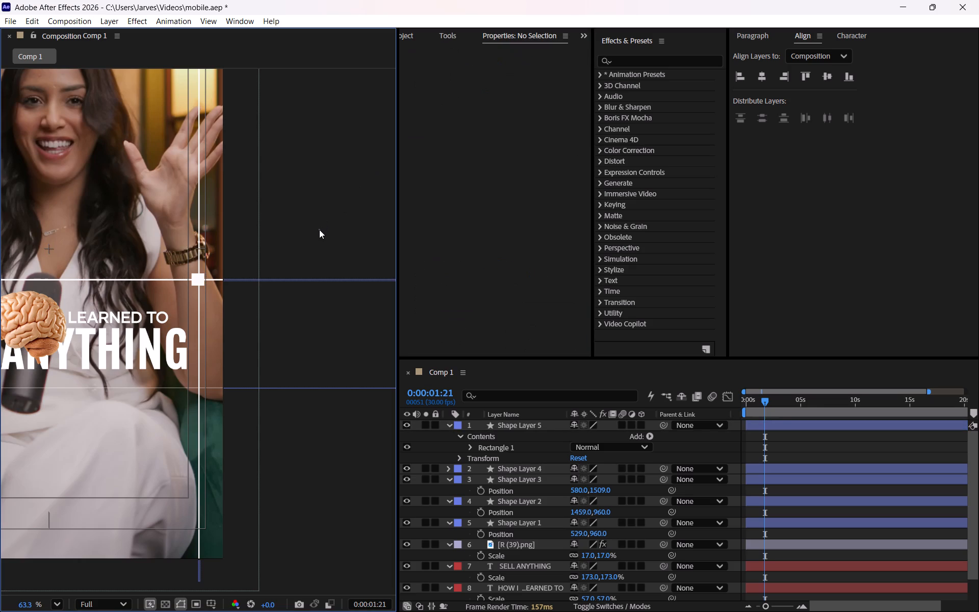
{"action": "left_click", "coordinate": [505, 420]}
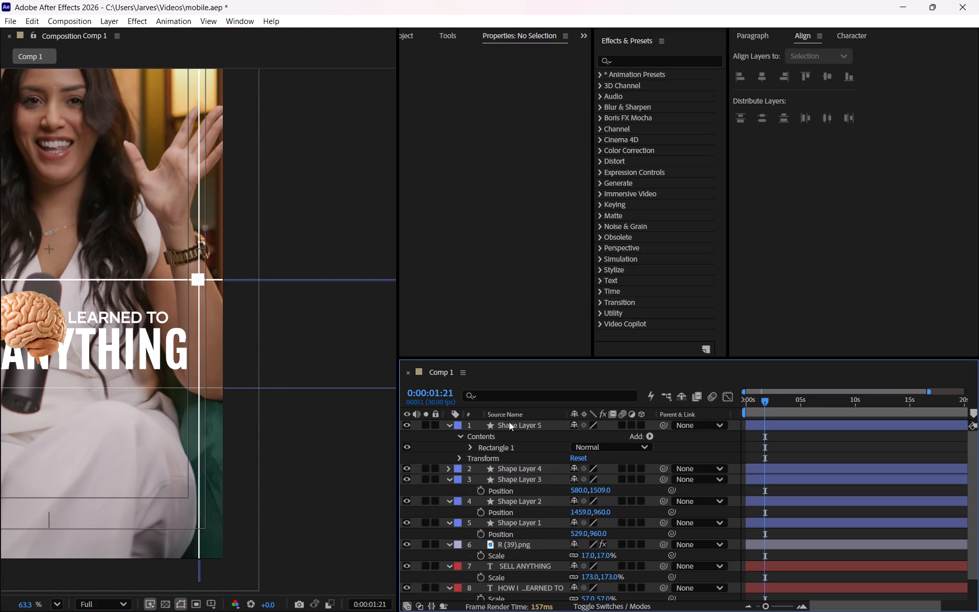
{"action": "left_click", "coordinate": [510, 422]}
{"action": "key", "text": "s"}
{"action": "left_click", "coordinate": [590, 436]}
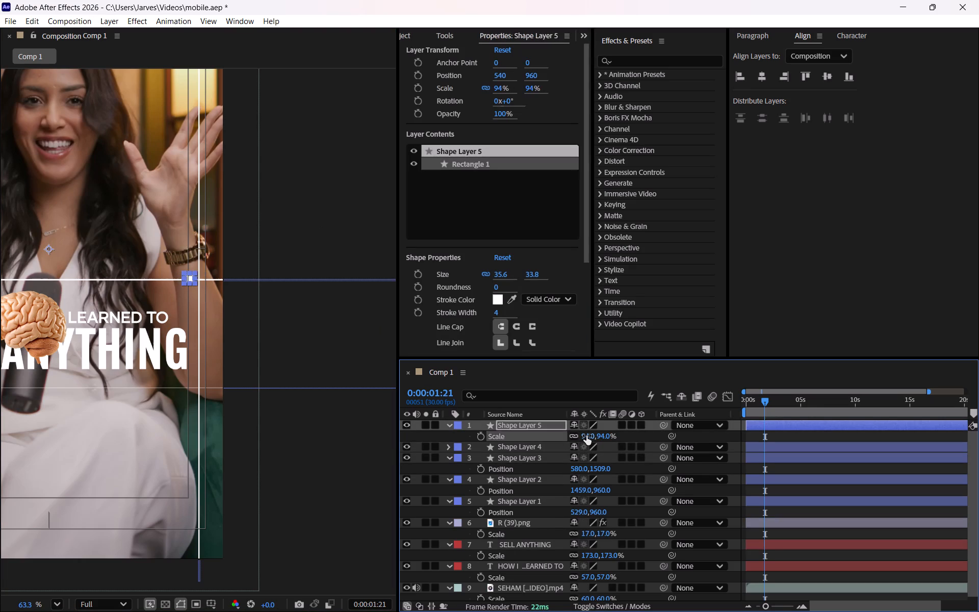
{"action": "key", "text": "ctrl+z"}
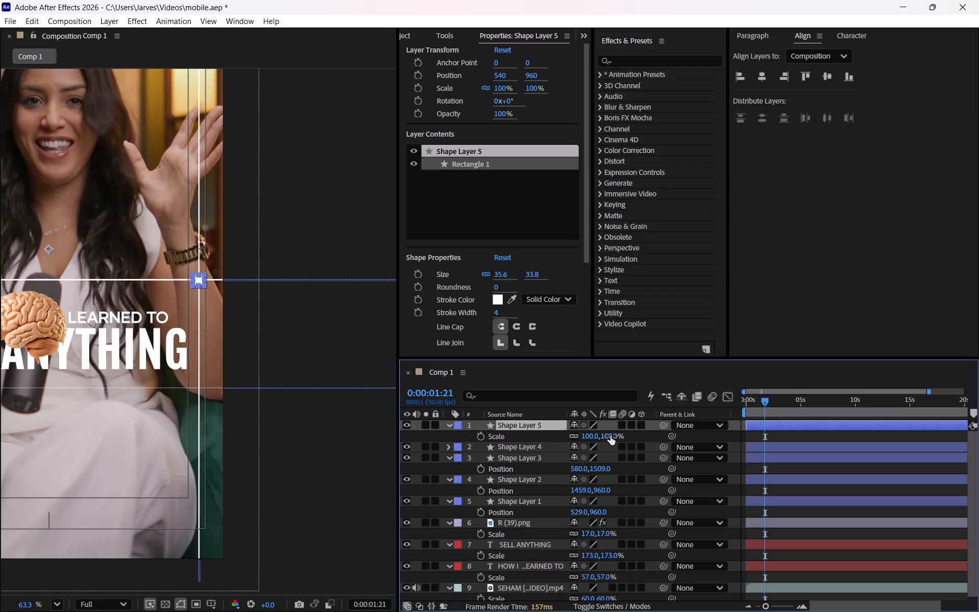
{"action": "left_click_drag", "start_coordinate": [611, 436], "coordinate": [601, 437]}
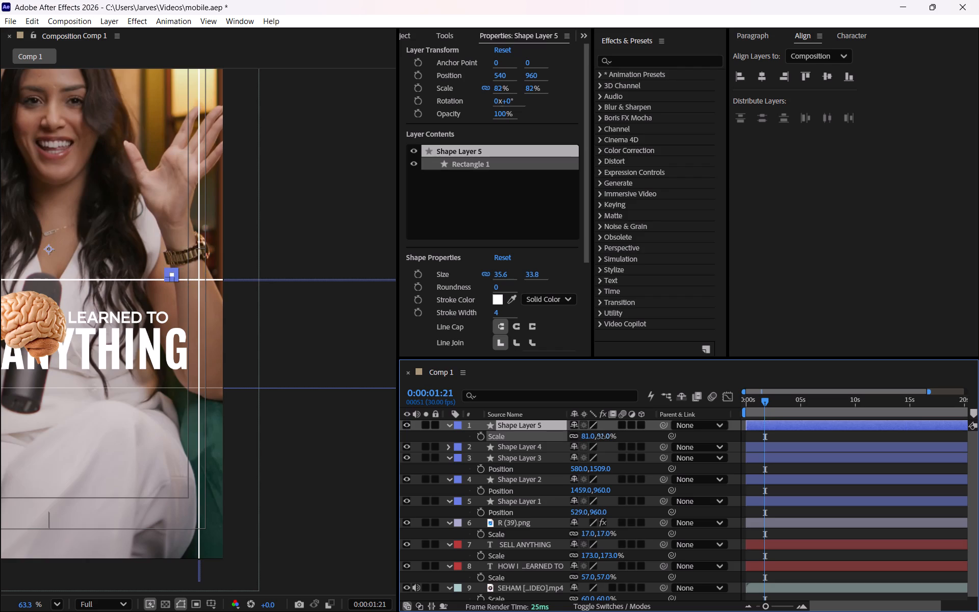
{"action": "left_click_drag", "start_coordinate": [601, 437], "coordinate": [604, 438]}
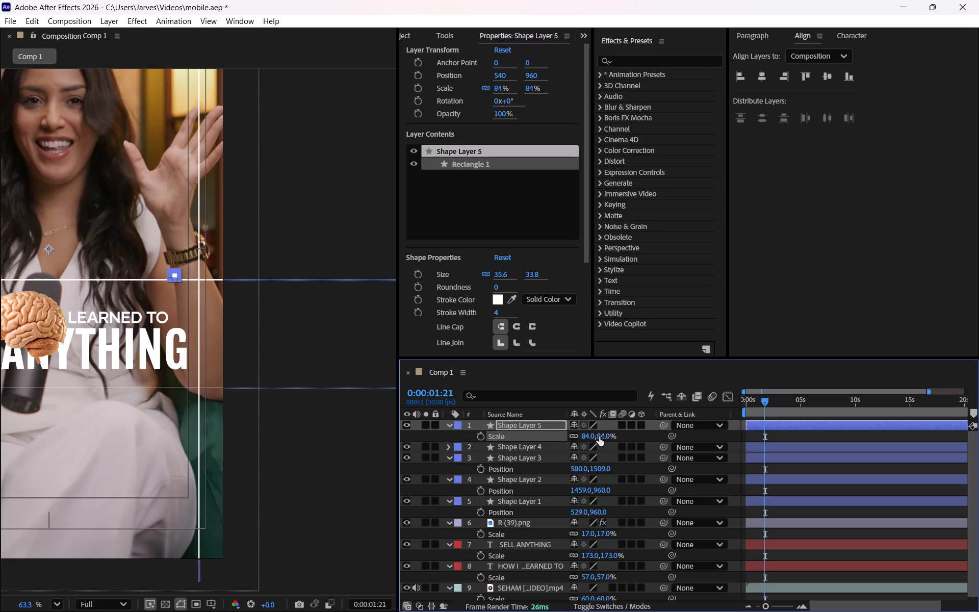
Set Shape Layer 5's Y position to 977 so the square sits back on the upper horizontal line.
{"action": "left_click", "coordinate": [539, 423]}
{"action": "key", "text": "p"}
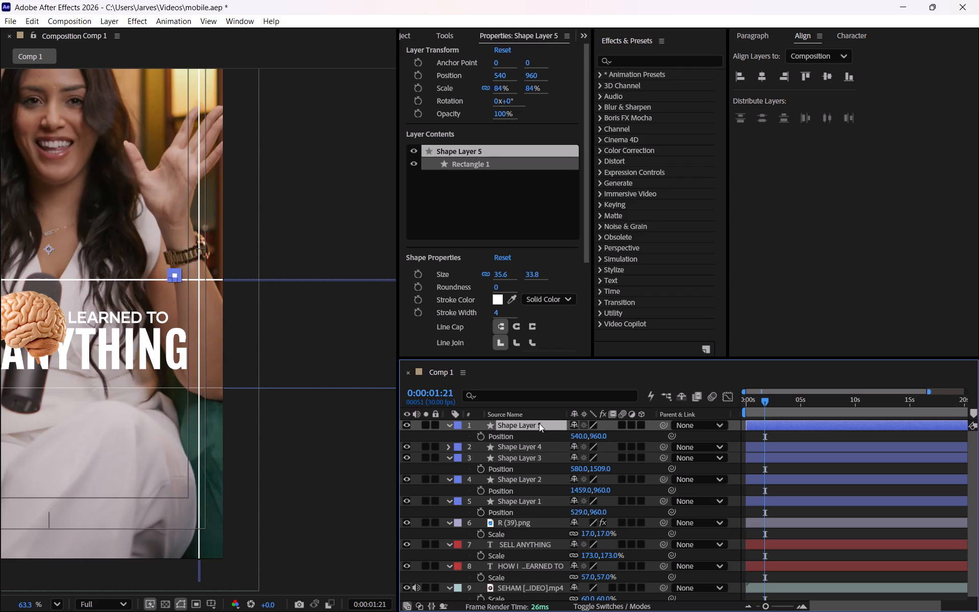
{"action": "left_click_drag", "start_coordinate": [600, 437], "coordinate": [625, 437]}
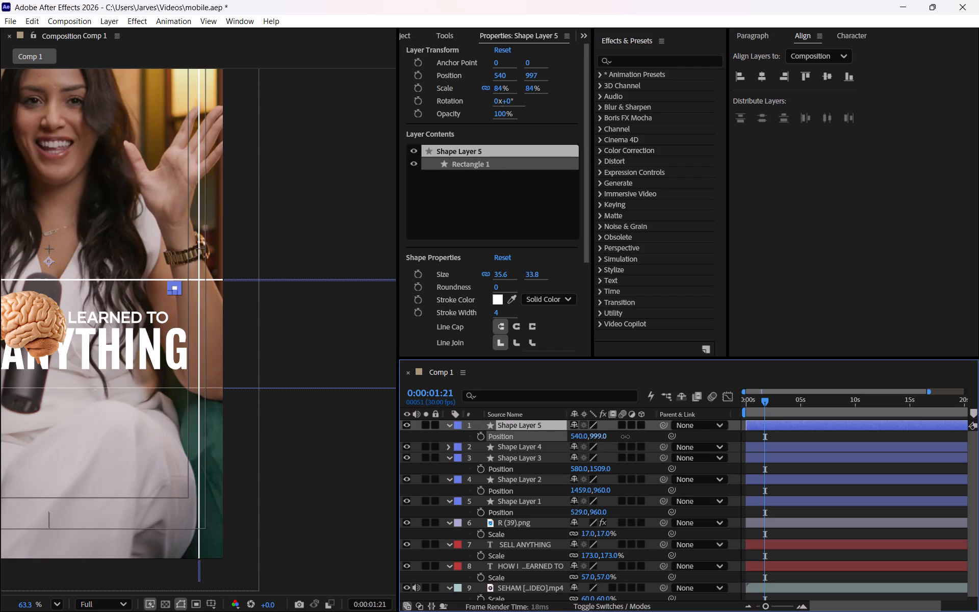
{"action": "left_click_drag", "start_coordinate": [625, 437], "coordinate": [608, 441]}
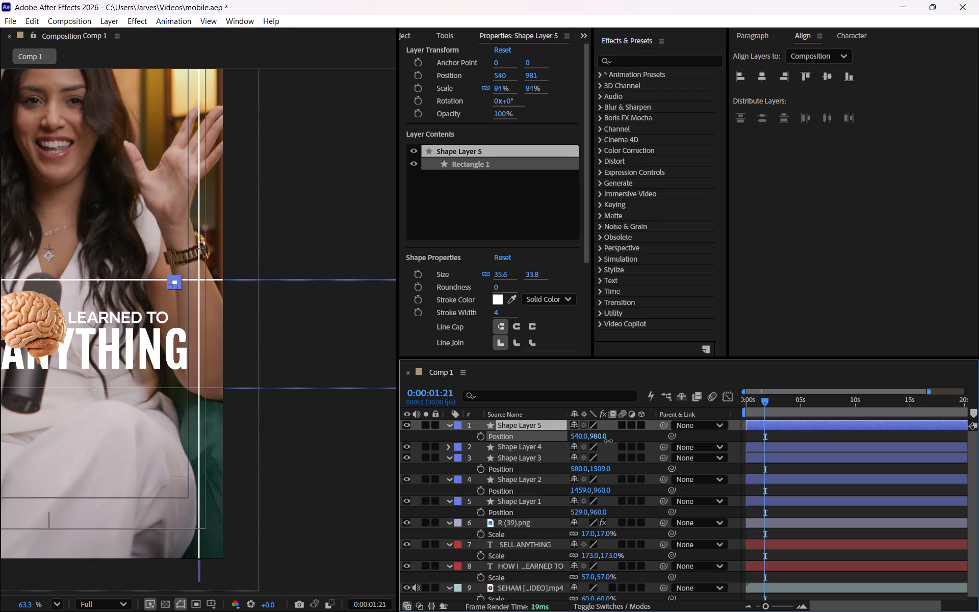
{"action": "left_click_drag", "start_coordinate": [608, 441], "coordinate": [606, 441]}
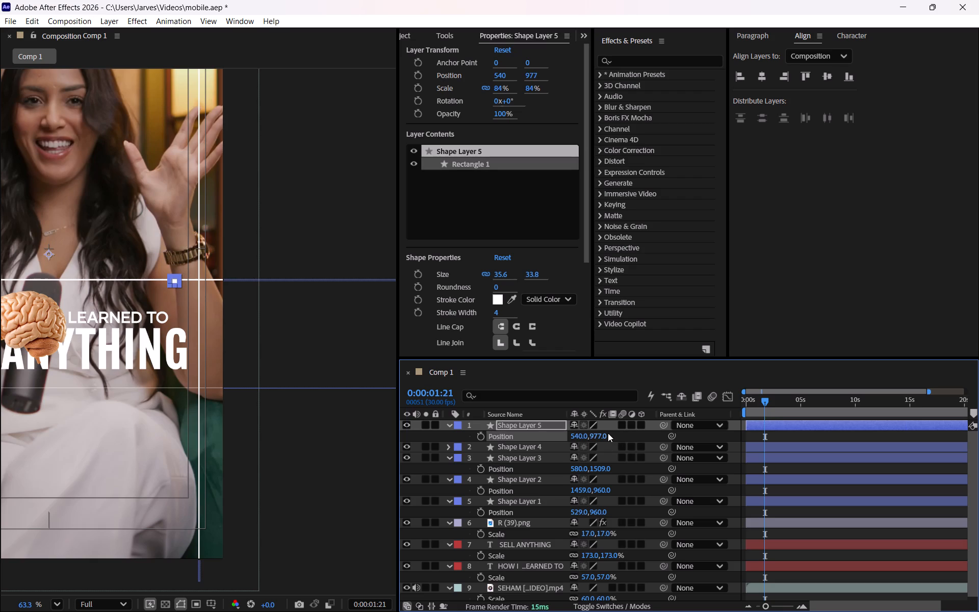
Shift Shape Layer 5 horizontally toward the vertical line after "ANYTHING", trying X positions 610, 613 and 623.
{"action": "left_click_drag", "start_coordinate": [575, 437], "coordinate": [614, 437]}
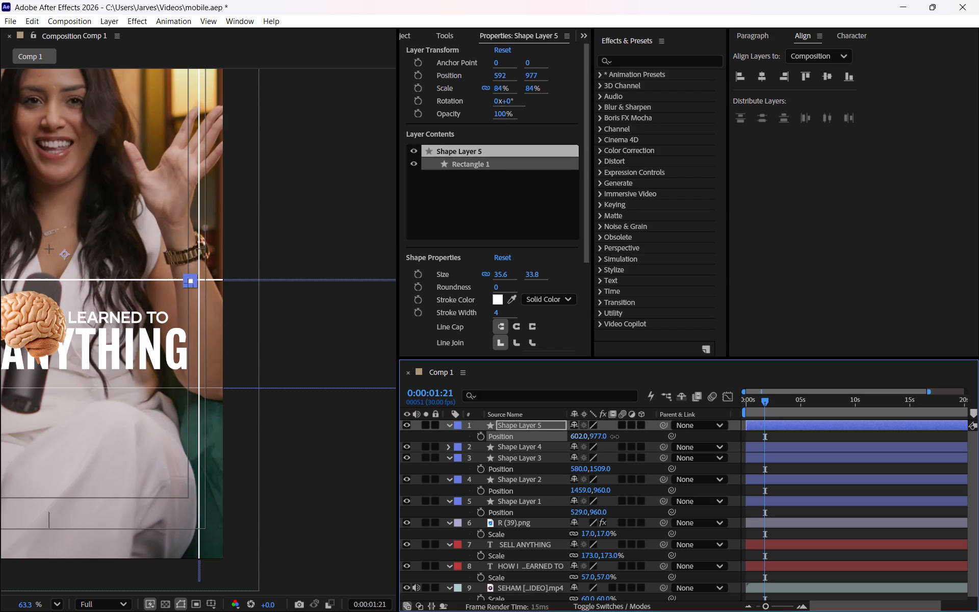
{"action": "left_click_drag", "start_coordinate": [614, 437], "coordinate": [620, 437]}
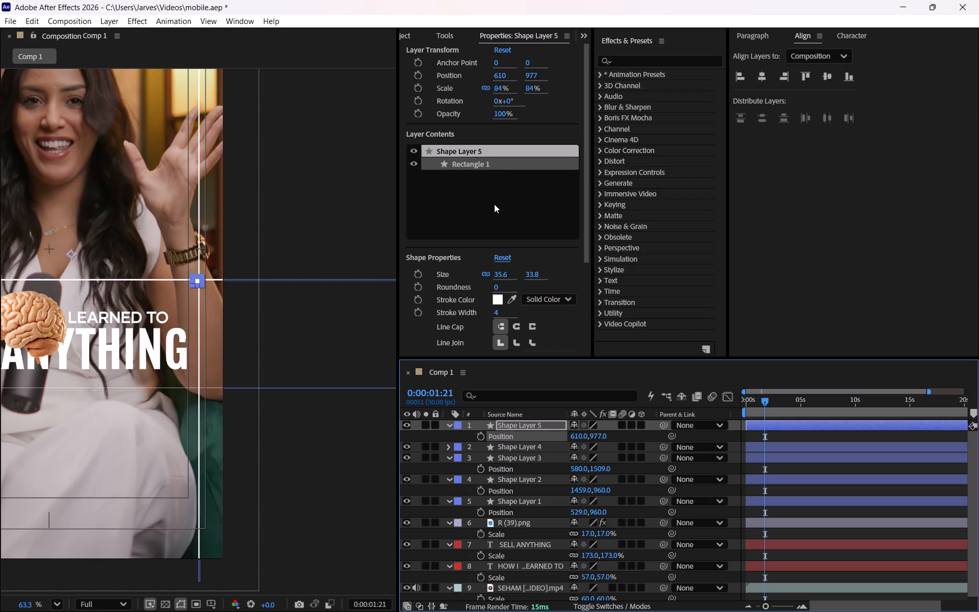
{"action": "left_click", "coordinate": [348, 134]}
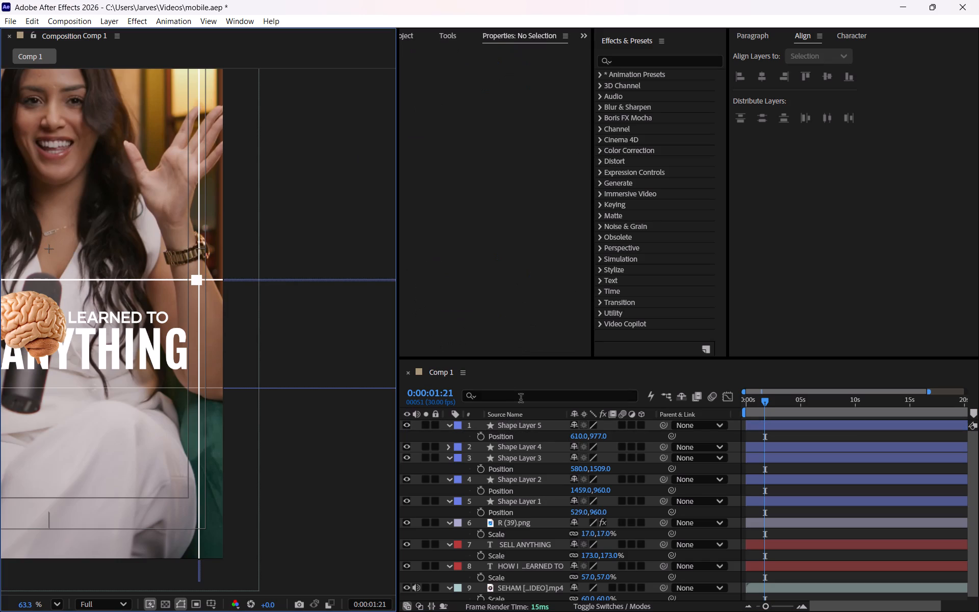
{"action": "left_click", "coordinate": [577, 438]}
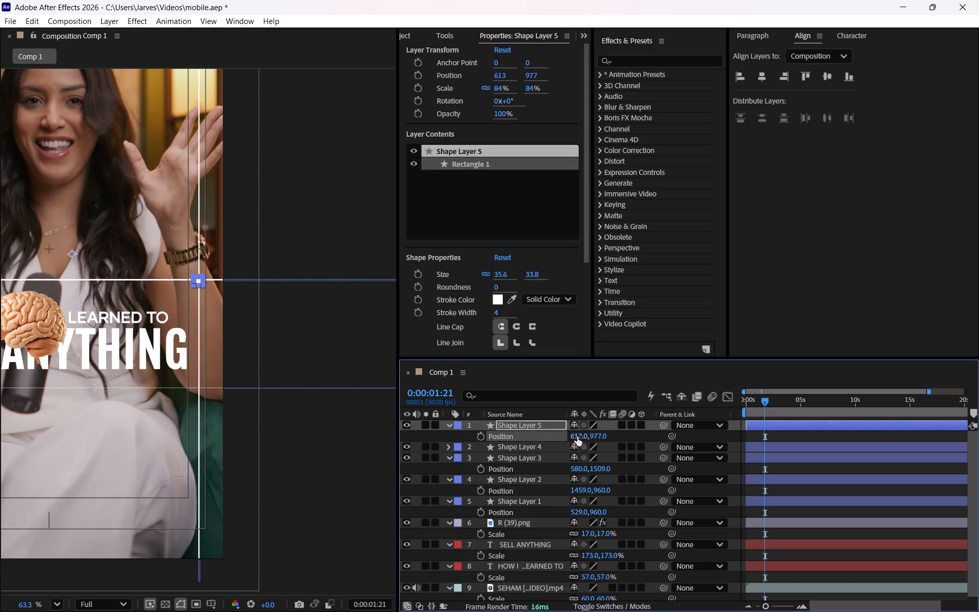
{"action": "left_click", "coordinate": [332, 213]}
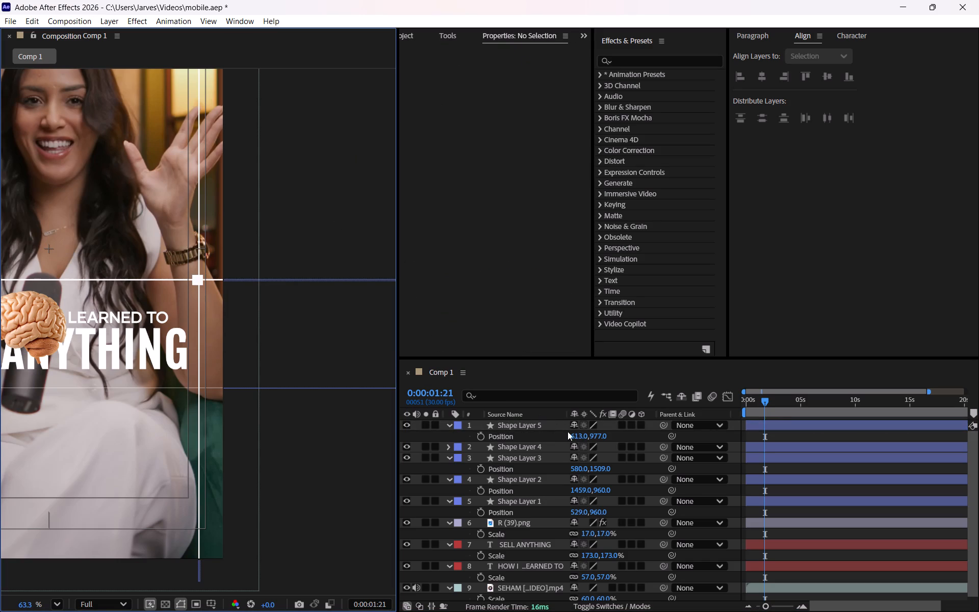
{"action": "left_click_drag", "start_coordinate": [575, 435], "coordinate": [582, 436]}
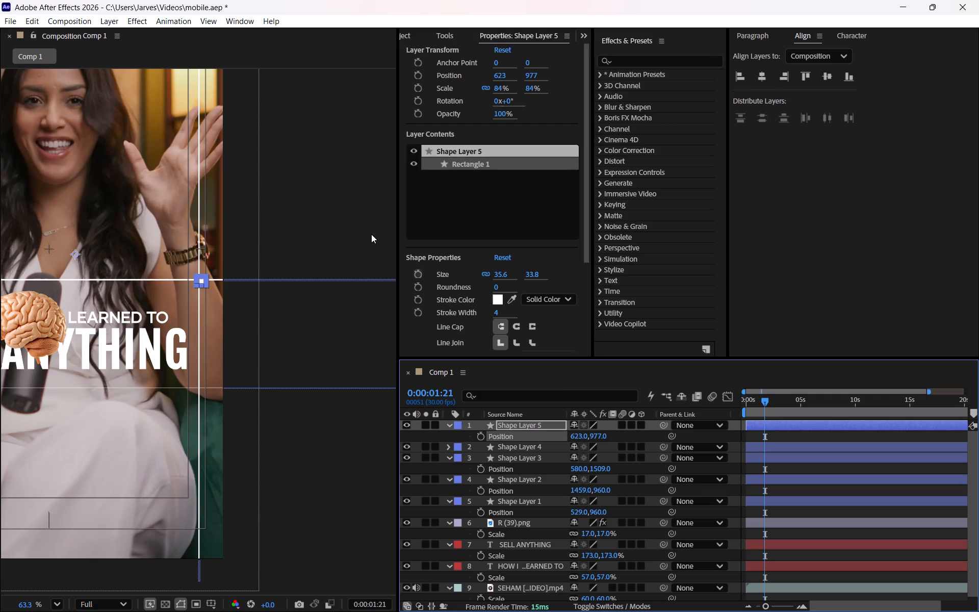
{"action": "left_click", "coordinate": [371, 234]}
Fine-tune Shape Layer 5's X position on the vertical line, trying 618 and 615 before setting it to 616.
{"action": "left_click", "coordinate": [577, 434]}
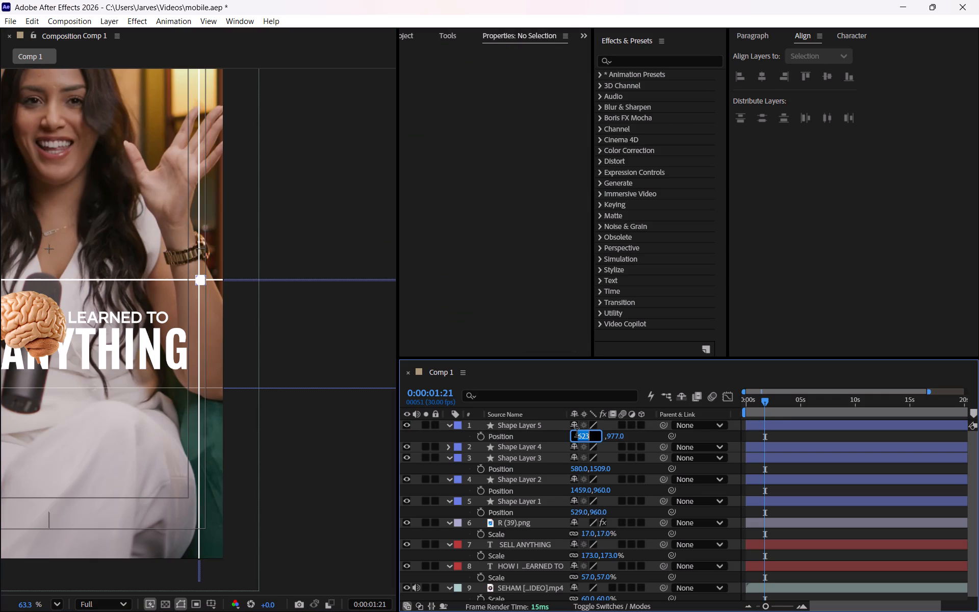
{"action": "type", "text": "618"}
{"action": "key", "text": "Return"}
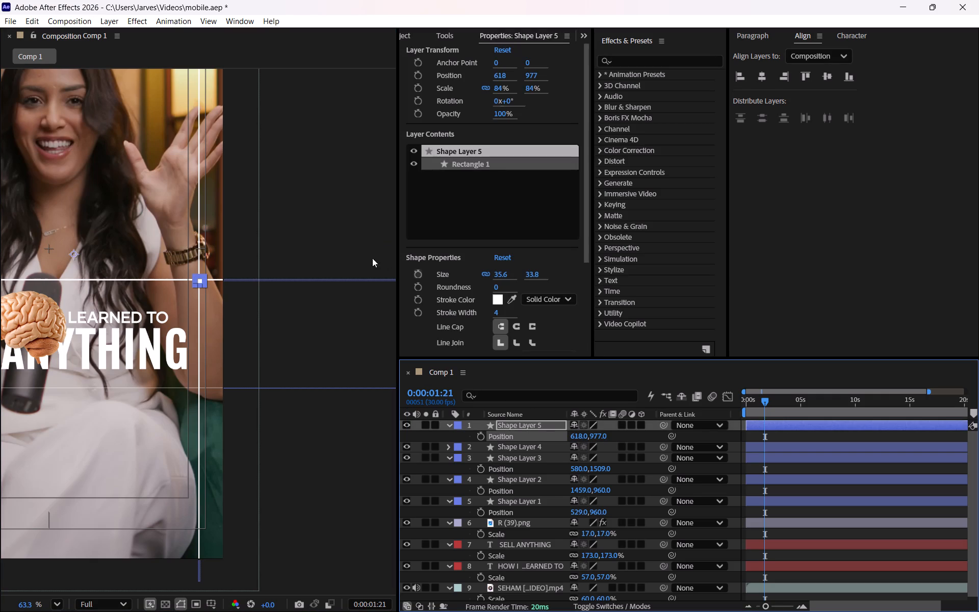
{"action": "left_click", "coordinate": [367, 250]}
{"action": "left_click", "coordinate": [576, 439]}
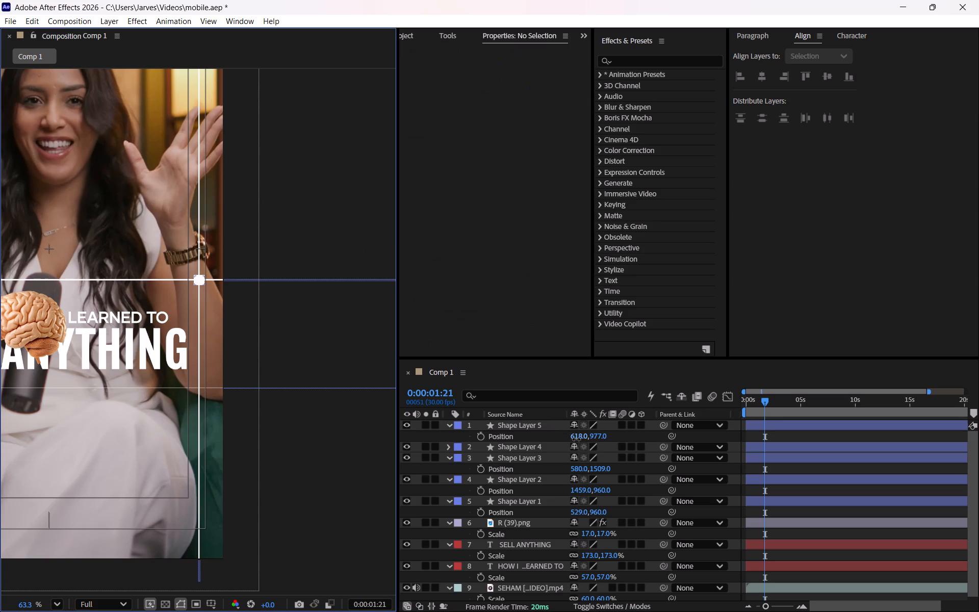
{"action": "type", "text": "615"}
{"action": "key", "text": "Return"}
{"action": "left_click", "coordinate": [367, 220]}
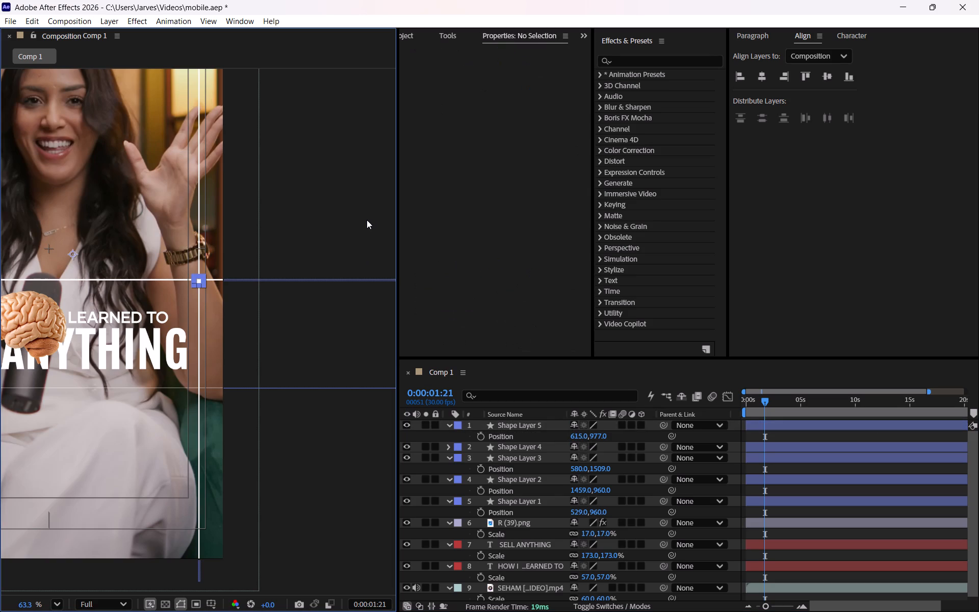
{"action": "left_click", "coordinate": [575, 438]}
{"action": "type", "text": "616"}
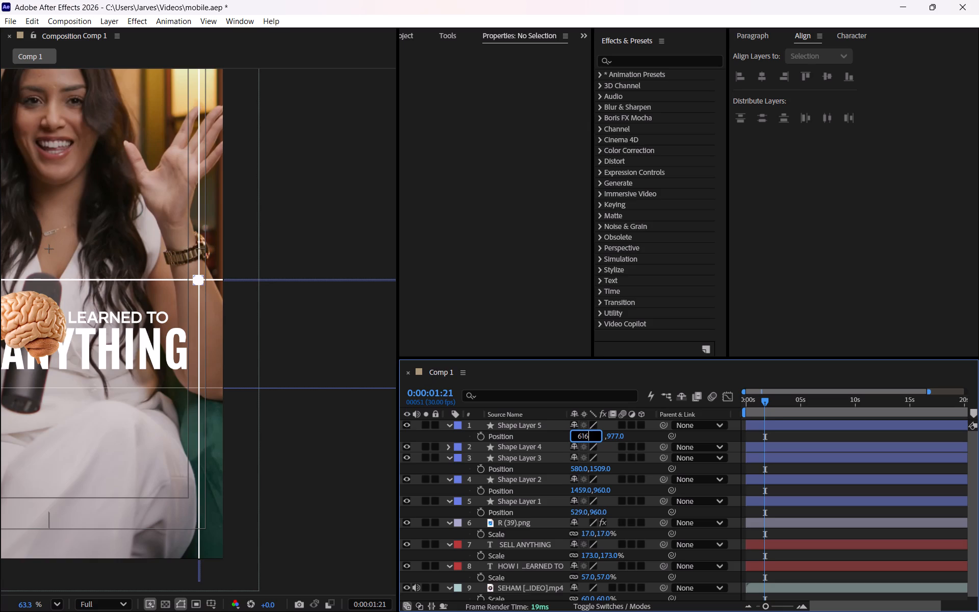
{"action": "key", "text": "Return"}
{"action": "left_click", "coordinate": [339, 211]}
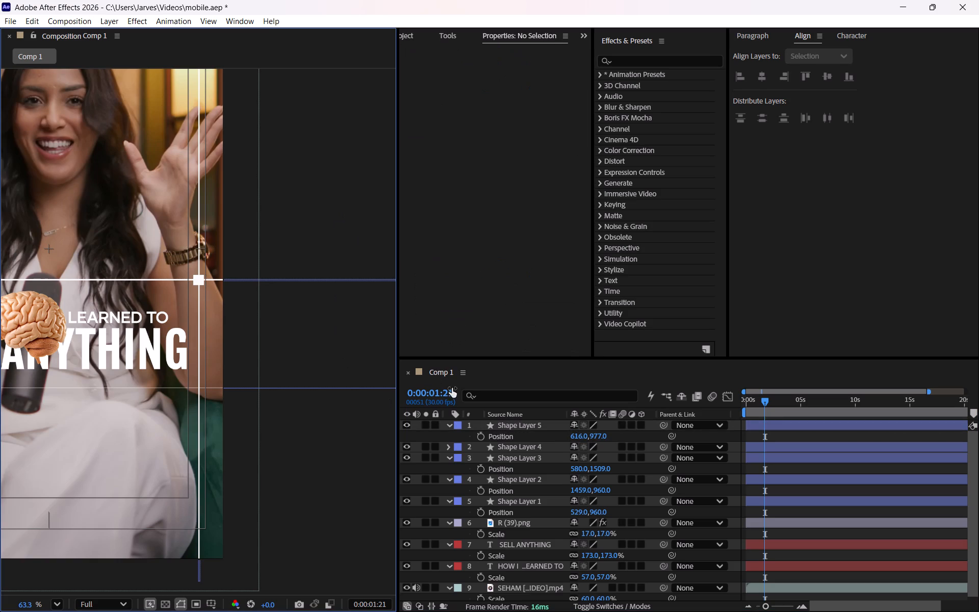
Duplicate Shape Layer 5 to get a second corner square on its own layer.
{"action": "left_click", "coordinate": [521, 423]}
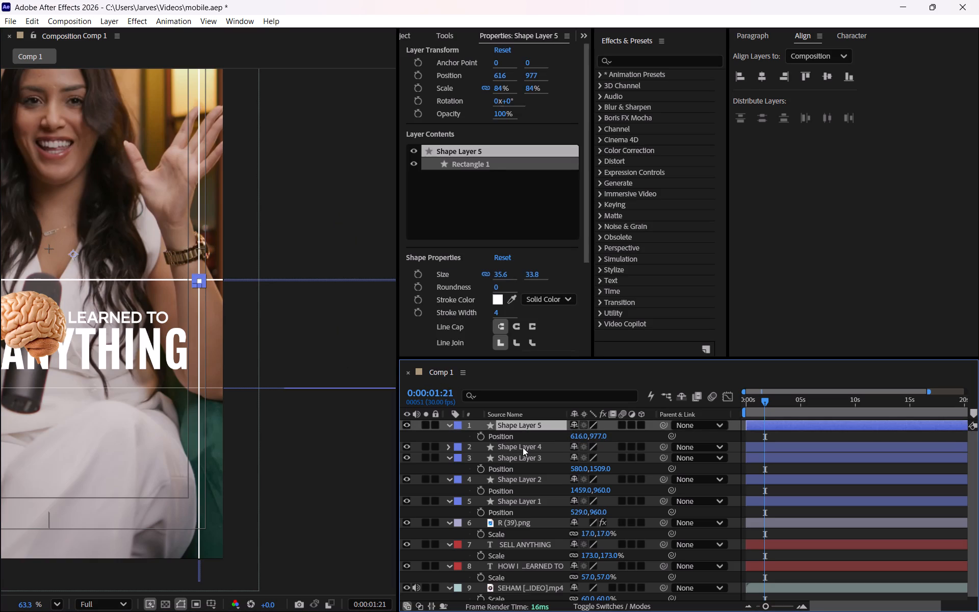
{"action": "left_click", "coordinate": [523, 447]}
{"action": "scroll", "coordinate": [264, 518], "scroll_direction": "right", "scroll_amount": 1}
{"action": "scroll", "coordinate": [264, 518], "scroll_direction": "left", "scroll_amount": 1}
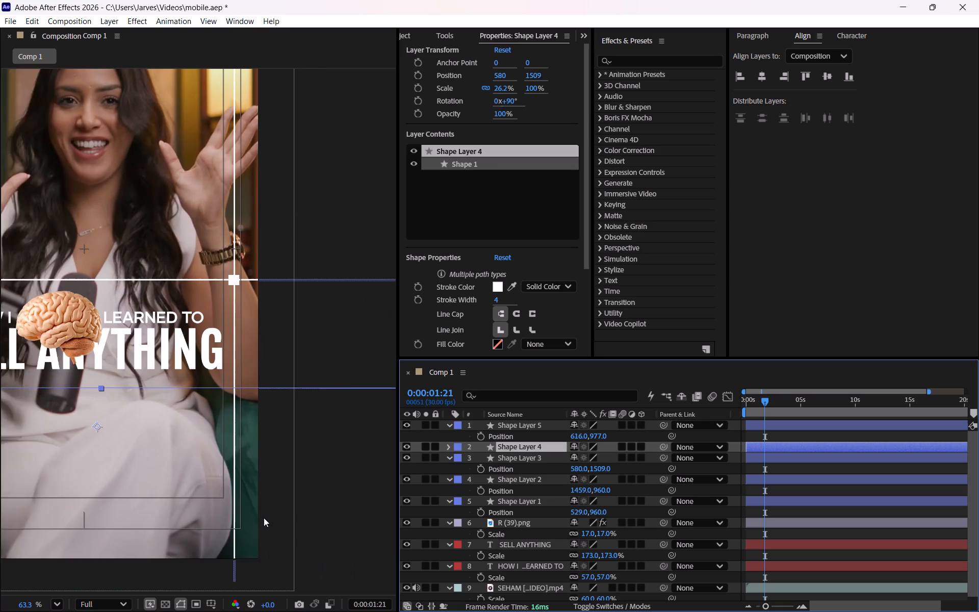
{"action": "left_click", "coordinate": [514, 425]}
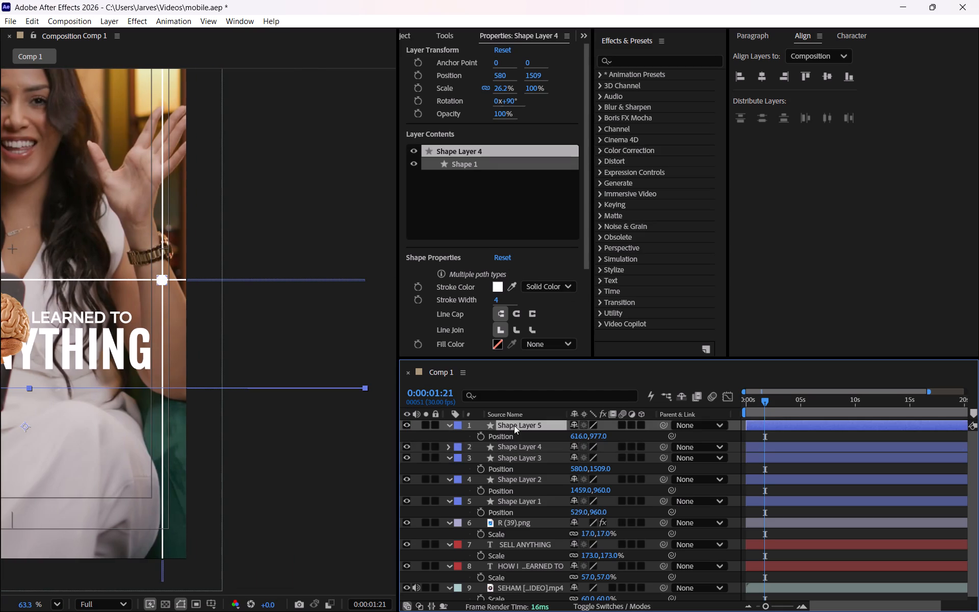
{"action": "key", "text": "ctrl+d"}
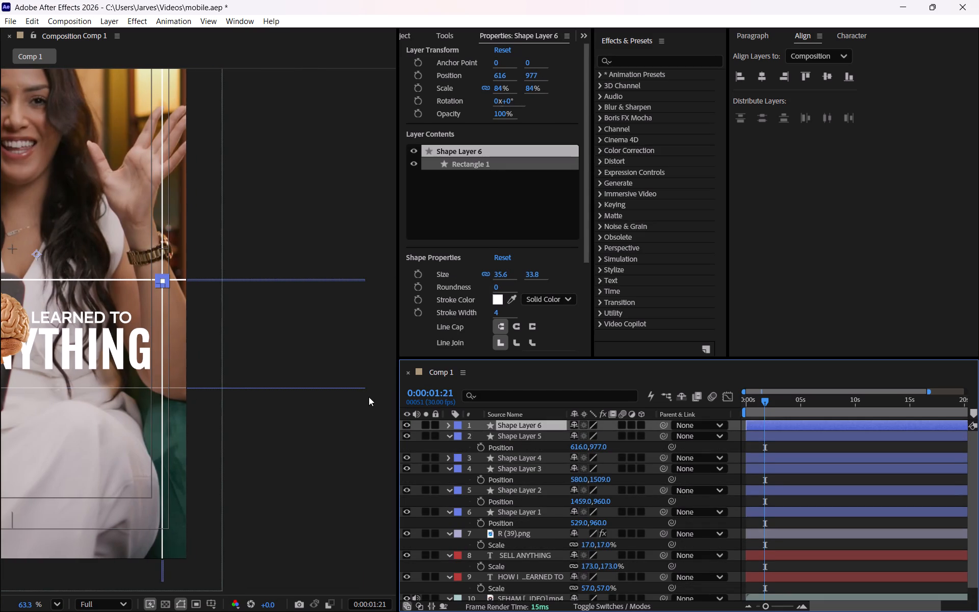
Lower the duplicated square to a Y position of about 1310, where the lower horizontal line crosses the vertical line.
{"action": "key", "text": "p"}
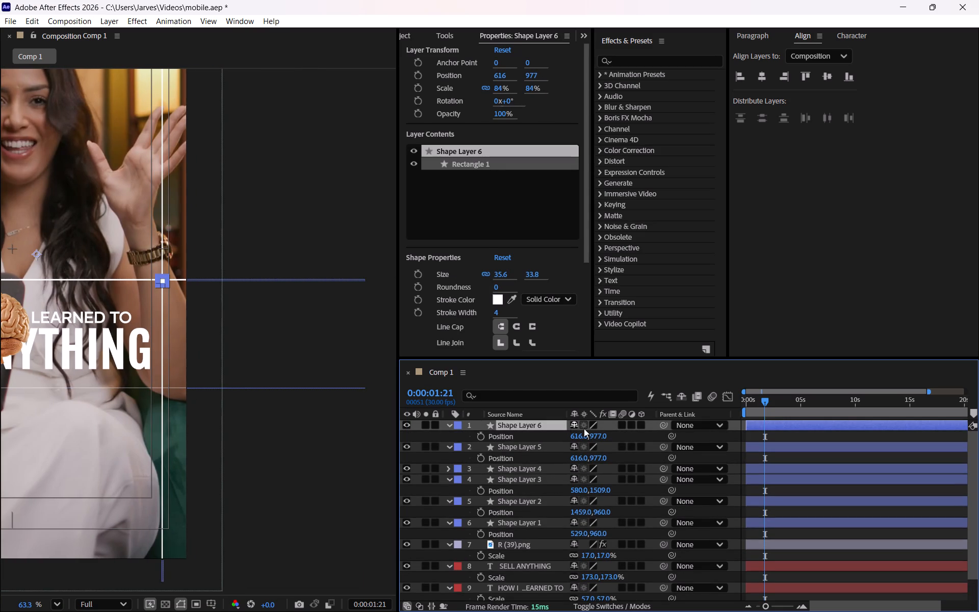
{"action": "left_click_drag", "start_coordinate": [596, 436], "coordinate": [781, 438]}
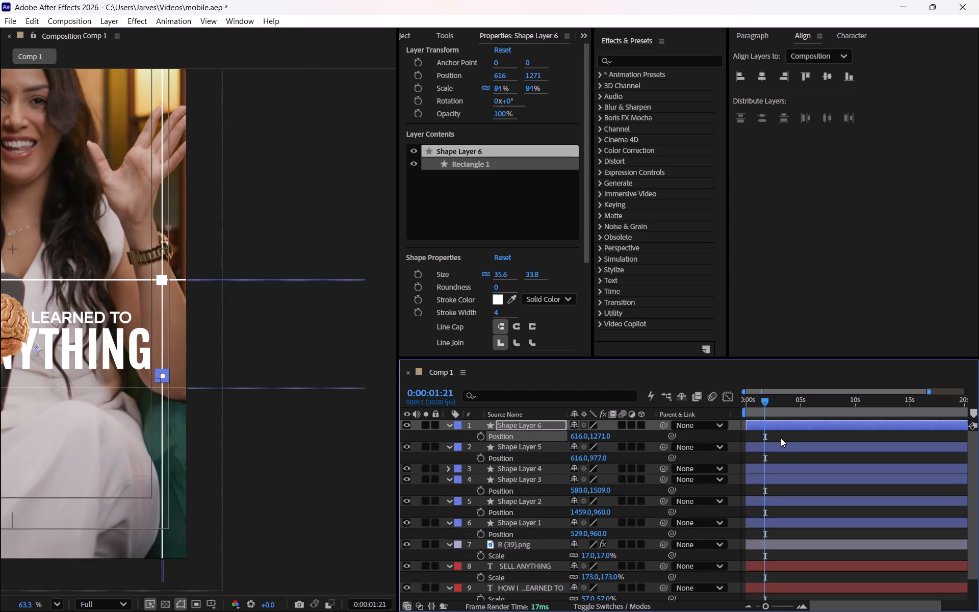
{"action": "left_click_drag", "start_coordinate": [595, 436], "coordinate": [610, 439]}
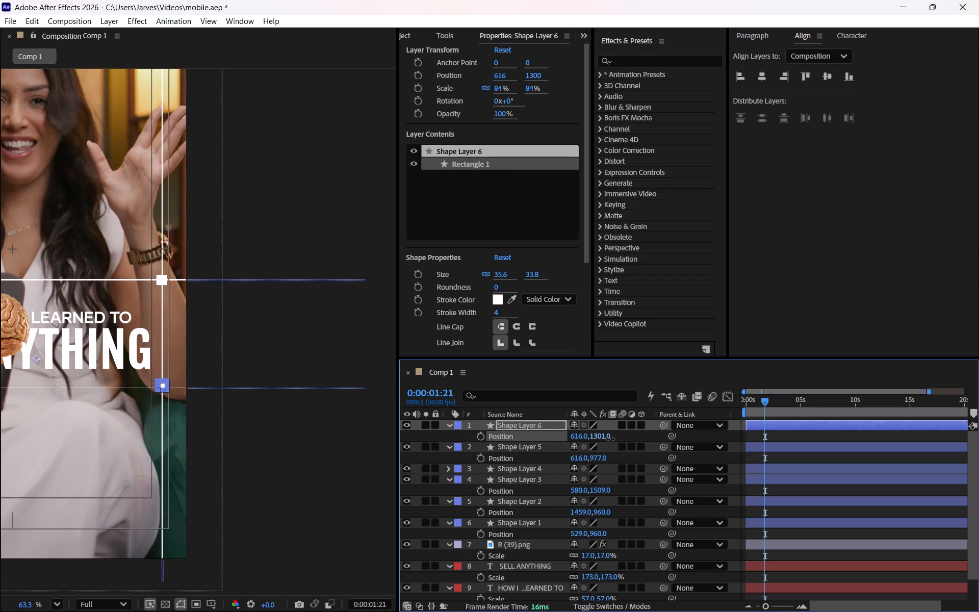
{"action": "left_click_drag", "start_coordinate": [610, 439], "coordinate": [614, 440]}
{"action": "left_click", "coordinate": [356, 339]}
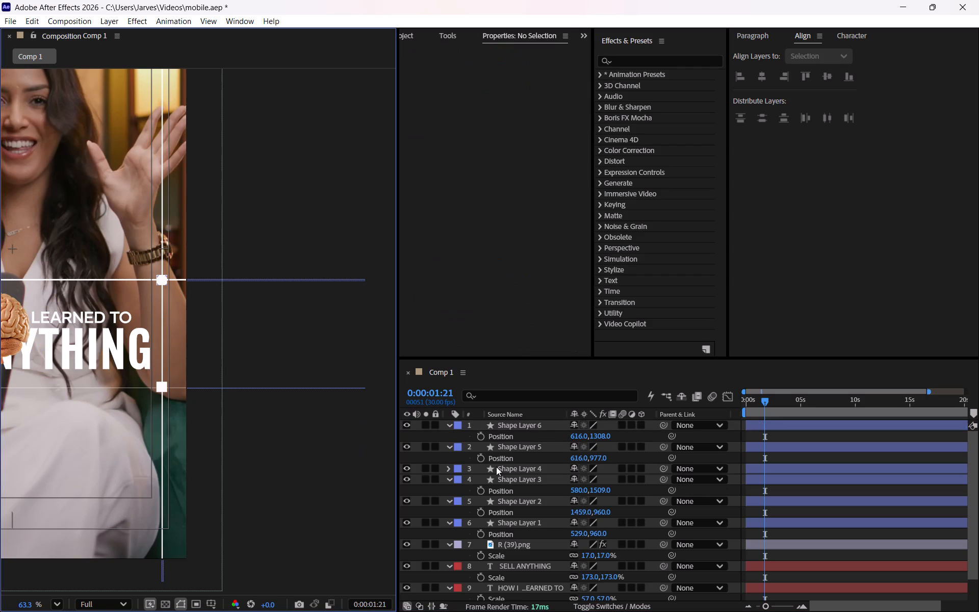
{"action": "left_click", "coordinate": [596, 439]}
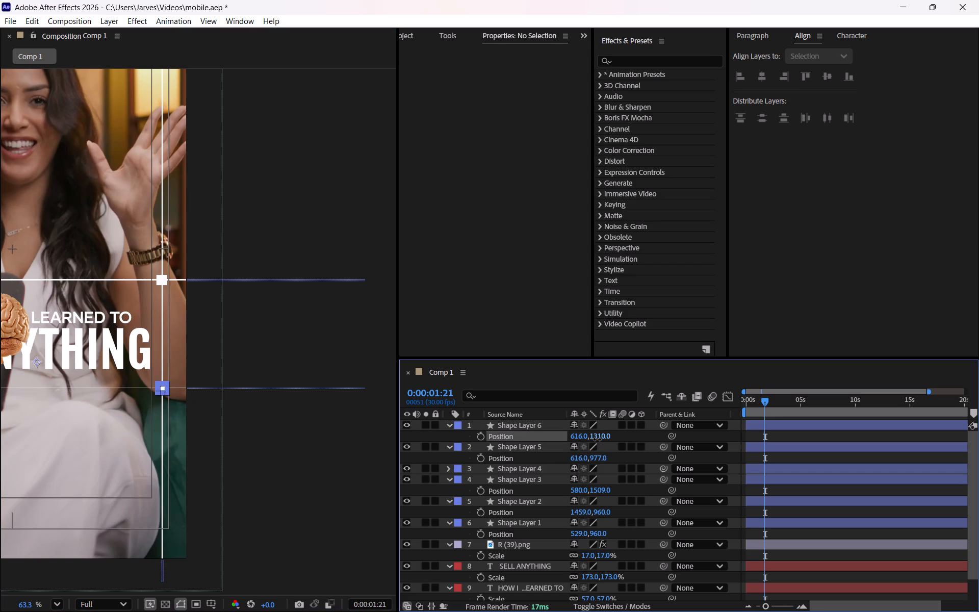
Check the placed corner squares, switch to the Chrome tutorial to watch how the remaining squares are handled, and return to After Effects.
{"action": "left_click", "coordinate": [290, 424]}
{"action": "scroll", "coordinate": [290, 424], "scroll_direction": "right", "scroll_amount": 1}
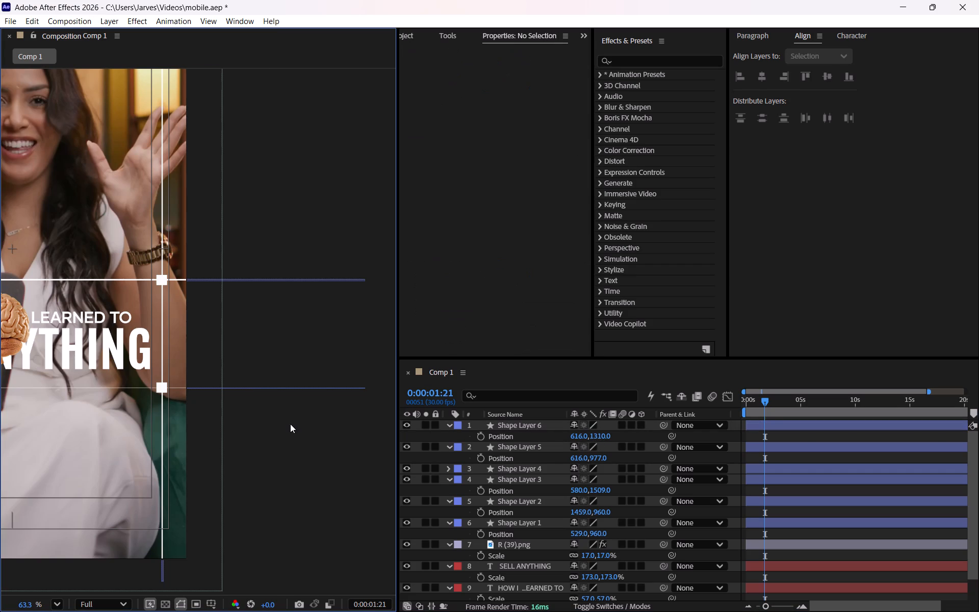
{"action": "scroll", "coordinate": [290, 424], "scroll_direction": "right", "scroll_amount": 2}
{"action": "scroll", "coordinate": [265, 424], "scroll_direction": "left", "scroll_amount": 1}
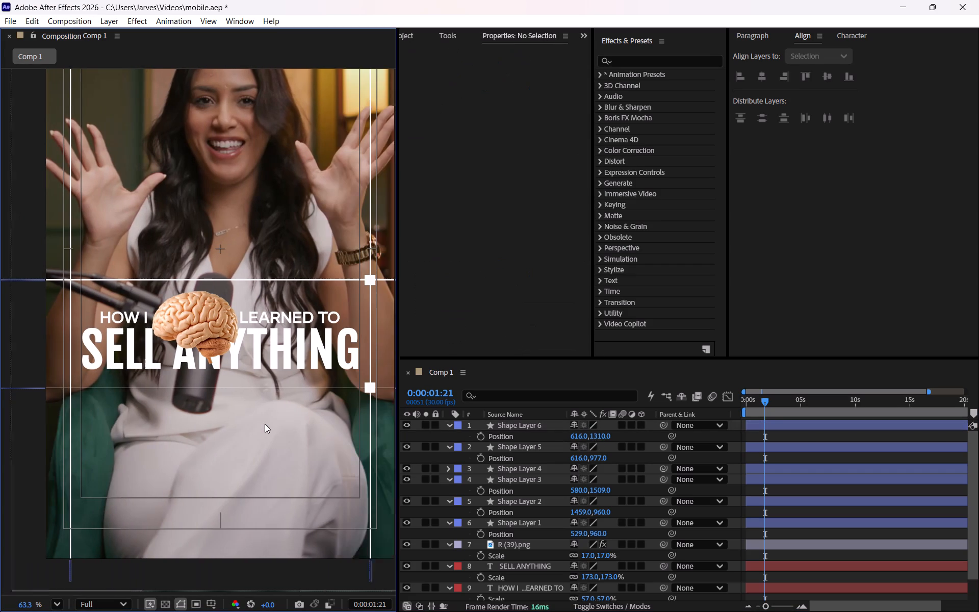
{"action": "scroll", "coordinate": [265, 424], "scroll_direction": "left", "scroll_amount": 1}
{"action": "key", "text": "alt+Tab"}
{"action": "key", "text": "space"}
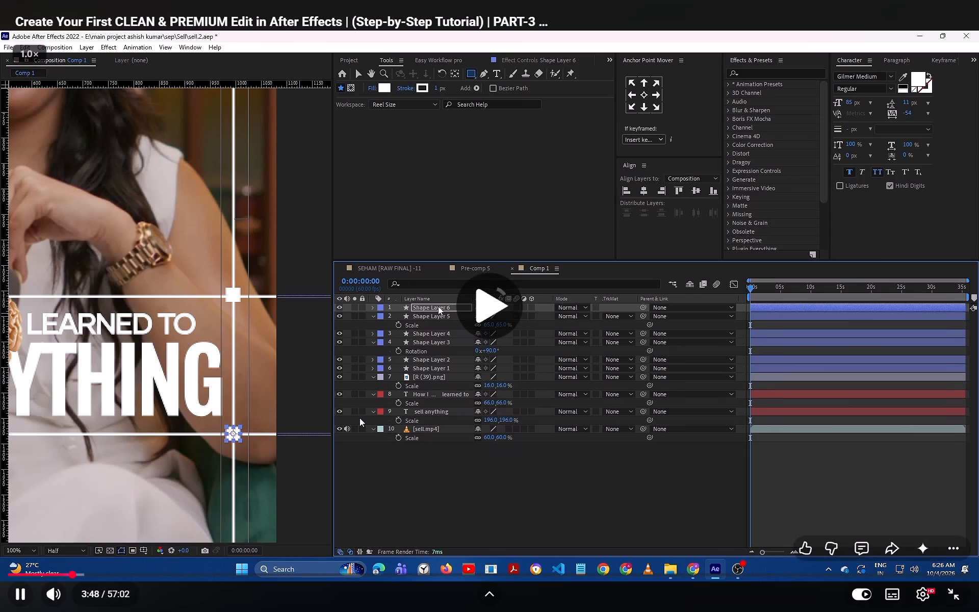
{"action": "key", "text": "Right"}
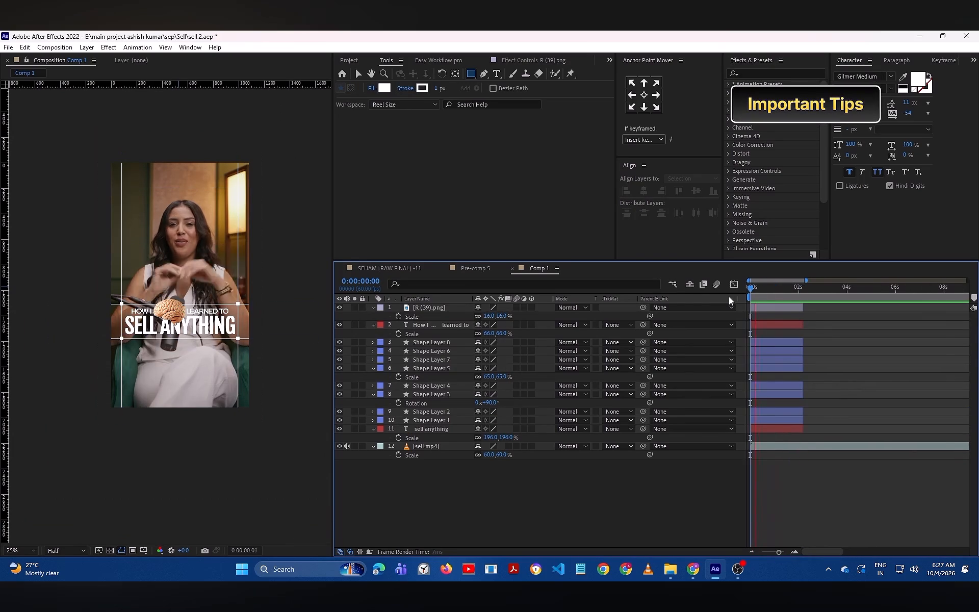
{"action": "key", "text": "space"}
{"action": "key", "text": "alt+Tab"}
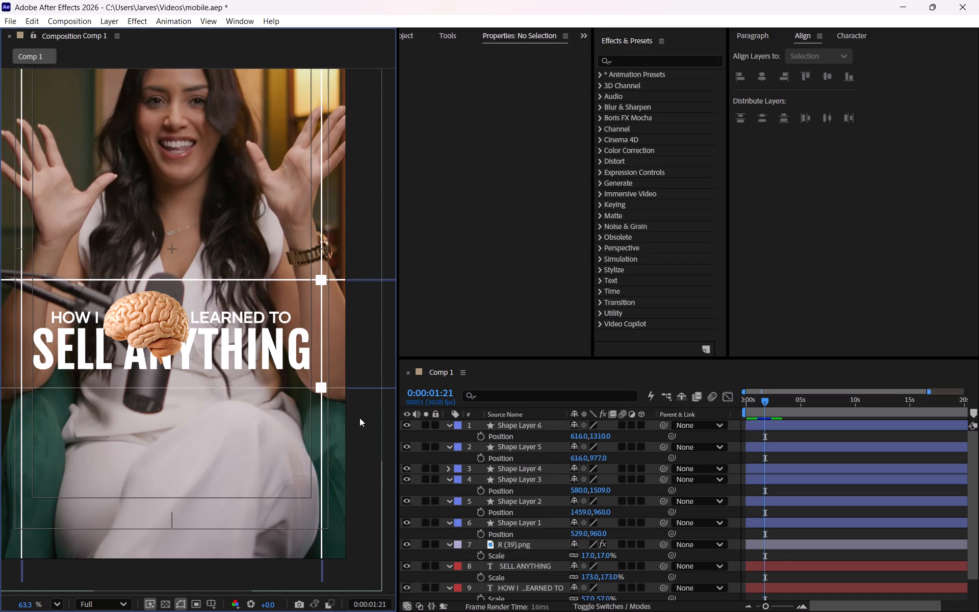
Duplicate Shape Layer 6 to get a third corner square and reveal the copy's Position property.
{"action": "left_click", "coordinate": [509, 421]}
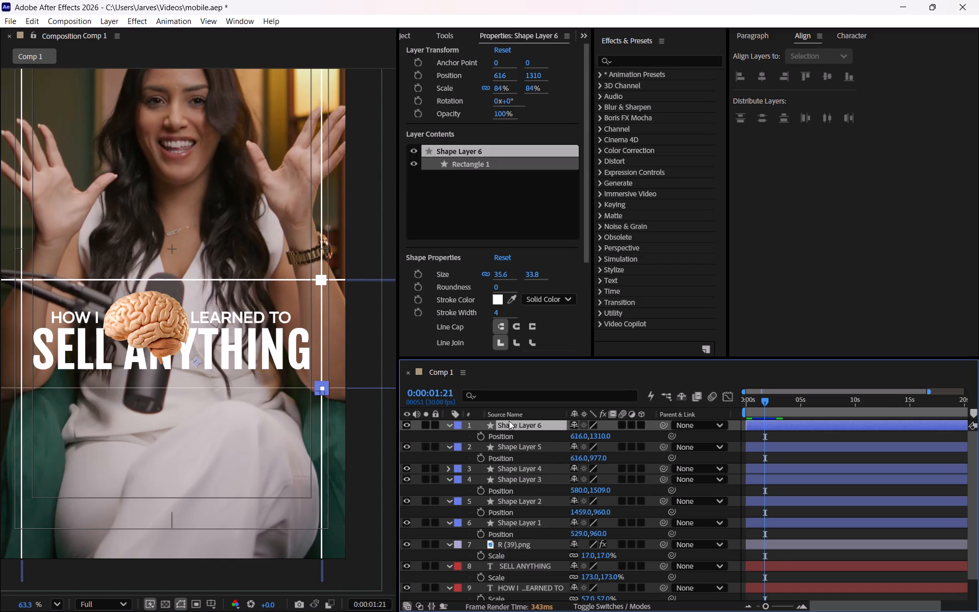
{"action": "key", "text": "ctrl+d"}
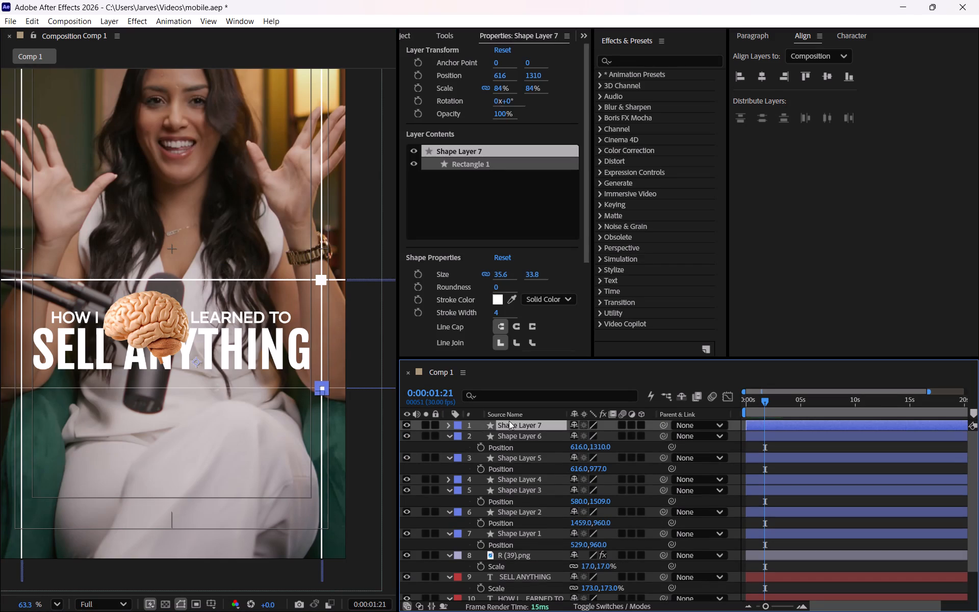
{"action": "key", "text": "p"}
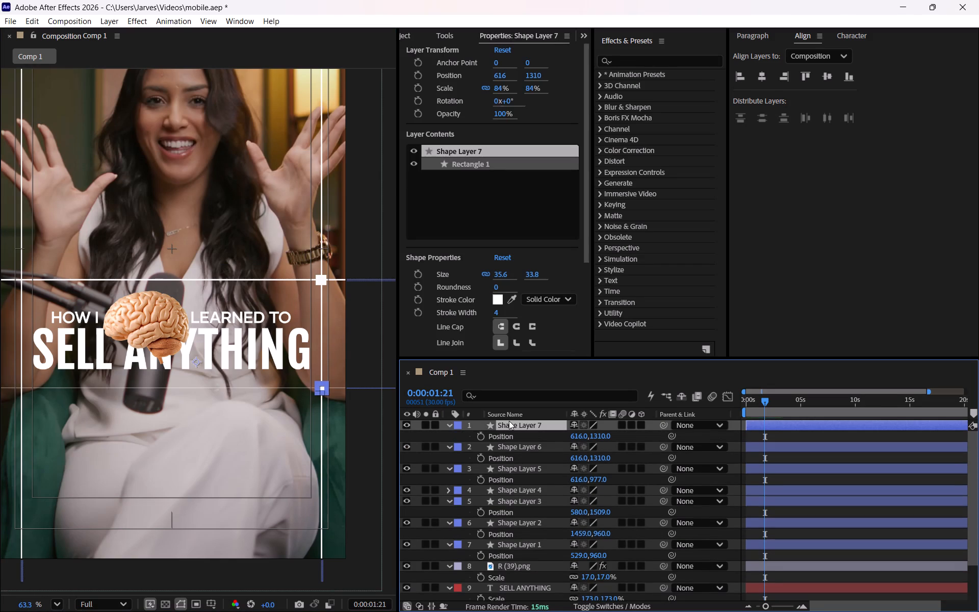
Shift the duplicated square horizontally to the vertical line before "SELL", trying X positions -311 and -313 before setting it to -312.
{"action": "scroll", "coordinate": [318, 465], "scroll_direction": "right", "scroll_amount": 1}
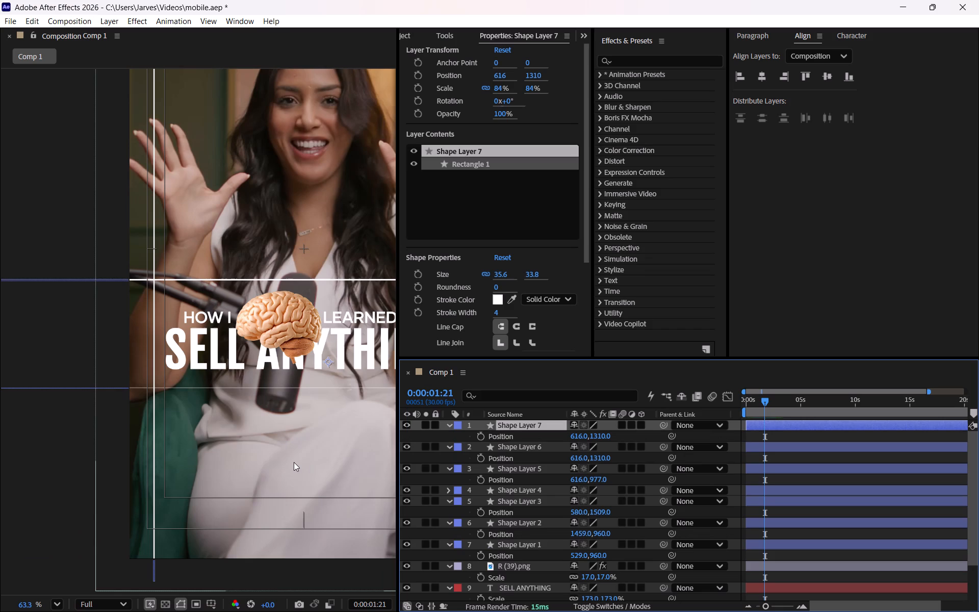
{"action": "scroll", "coordinate": [290, 462], "scroll_direction": "left", "scroll_amount": 1}
{"action": "left_click_drag", "start_coordinate": [579, 438], "coordinate": [566, 437]}
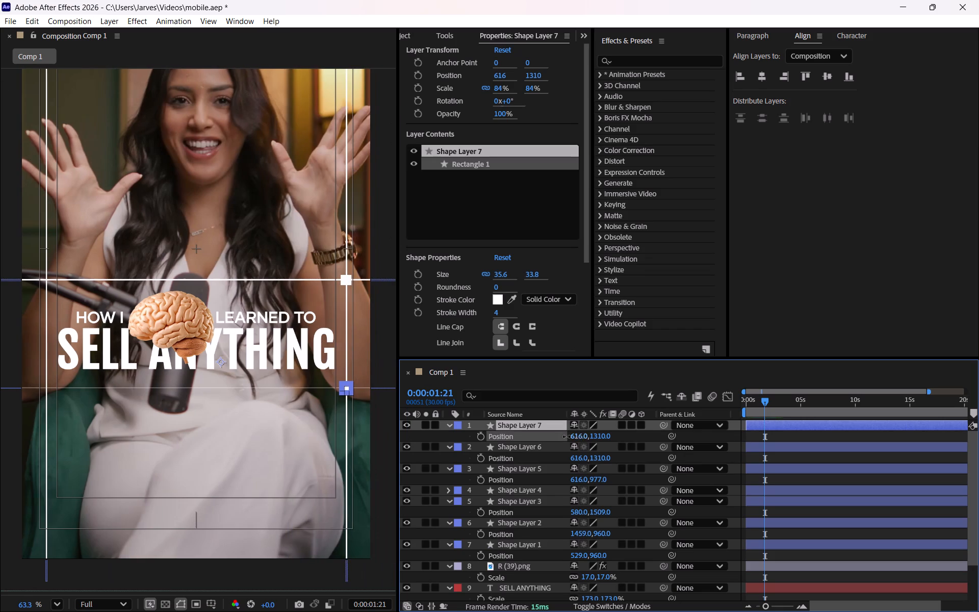
{"action": "left_click_drag", "start_coordinate": [566, 437], "coordinate": [348, 450]}
{"action": "left_click_drag", "start_coordinate": [578, 435], "coordinate": [362, 429]}
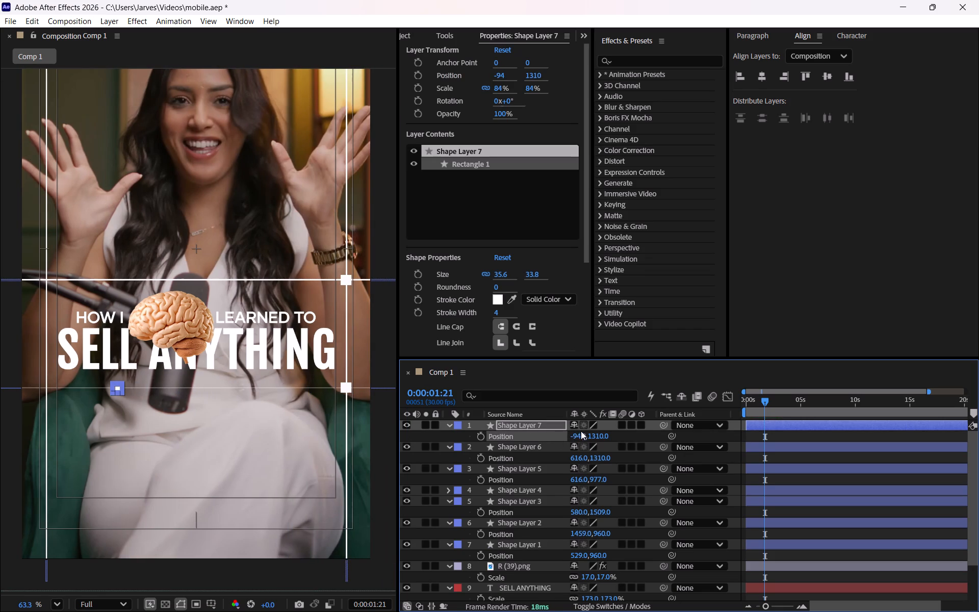
{"action": "left_click_drag", "start_coordinate": [581, 434], "coordinate": [494, 436]}
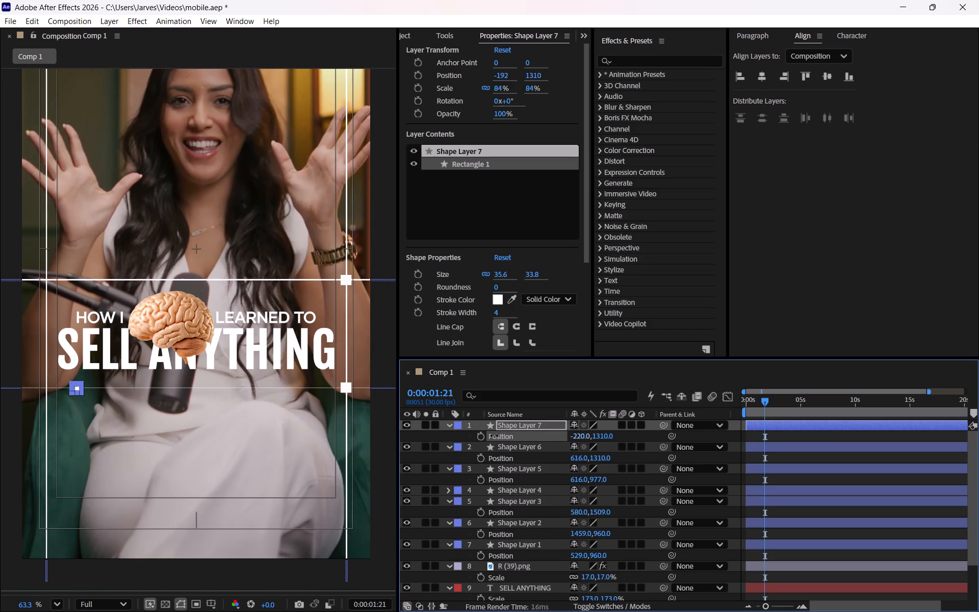
{"action": "left_click_drag", "start_coordinate": [494, 436], "coordinate": [449, 438]}
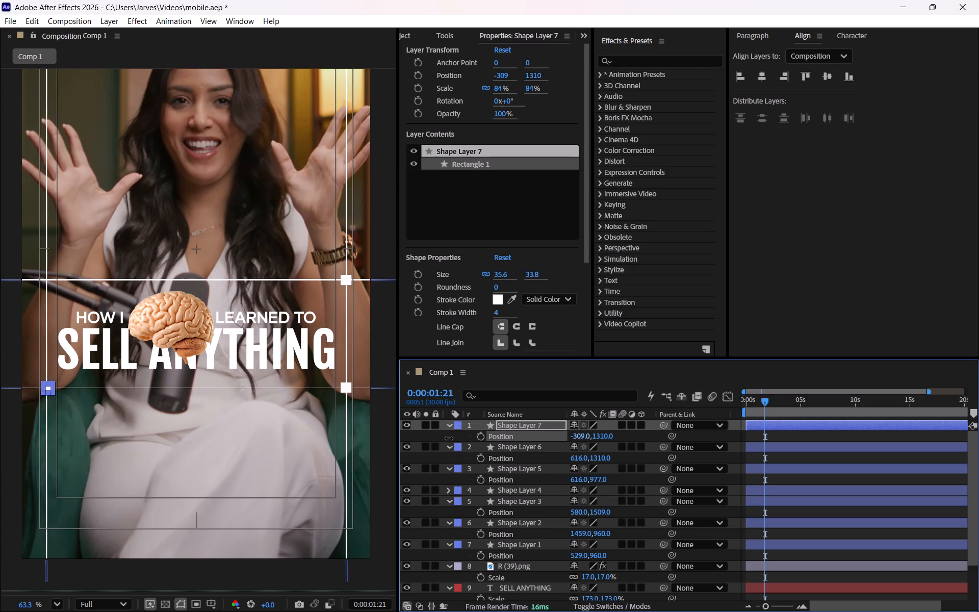
{"action": "left_click_drag", "start_coordinate": [449, 438], "coordinate": [447, 438]}
{"action": "left_click", "coordinate": [392, 241]}
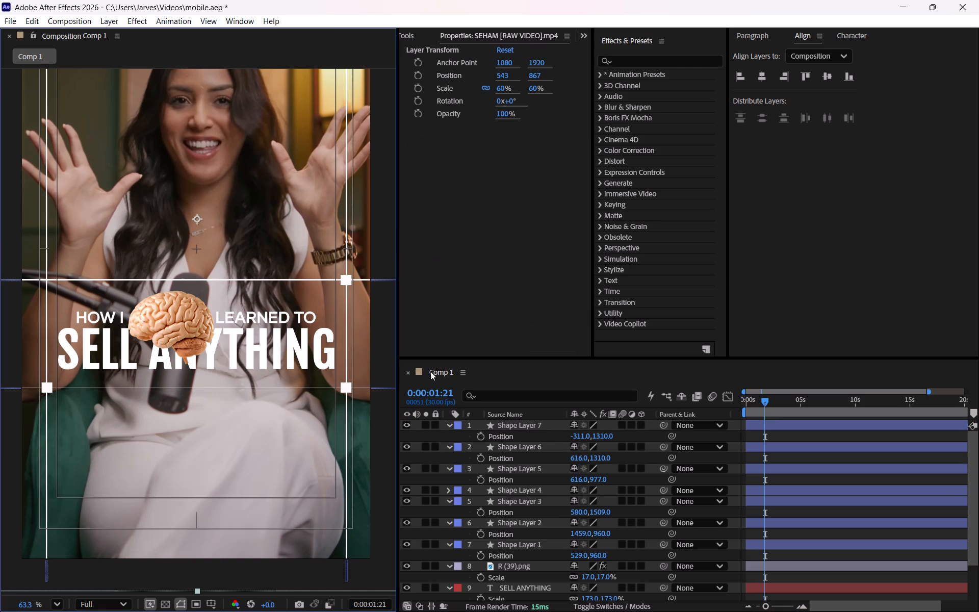
{"action": "left_click", "coordinate": [578, 437]}
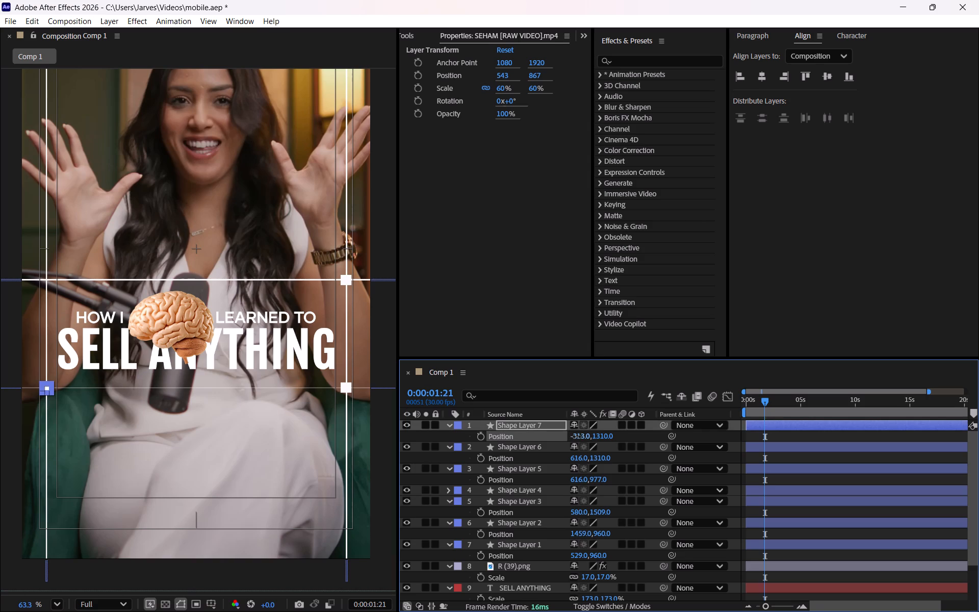
{"action": "left_click", "coordinate": [393, 253]}
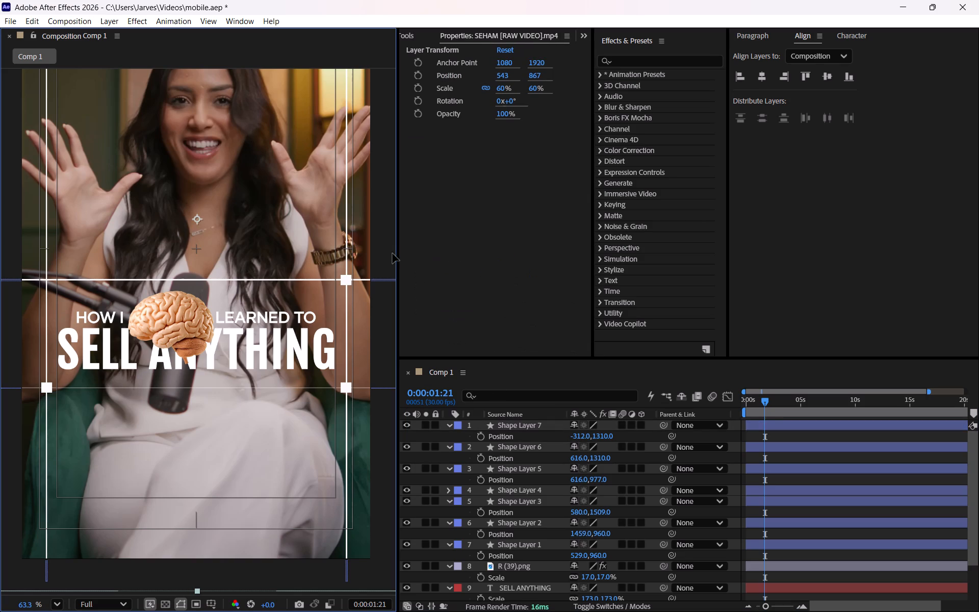
Duplicate Shape Layer 5 and set the copy's X position to -312, placing the fourth corner square on the upper horizontal line.
{"action": "left_click", "coordinate": [498, 446]}
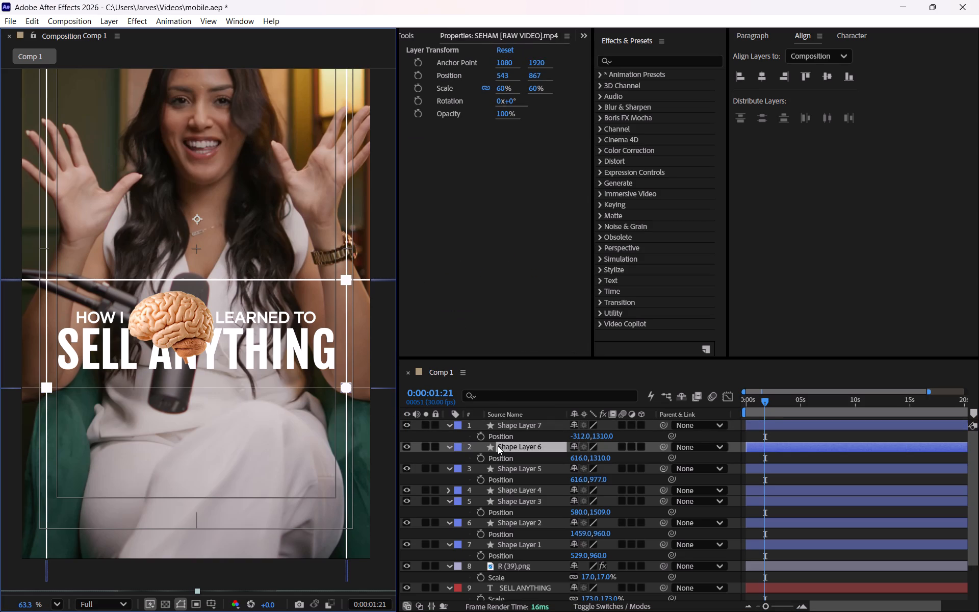
{"action": "left_click", "coordinate": [505, 470]}
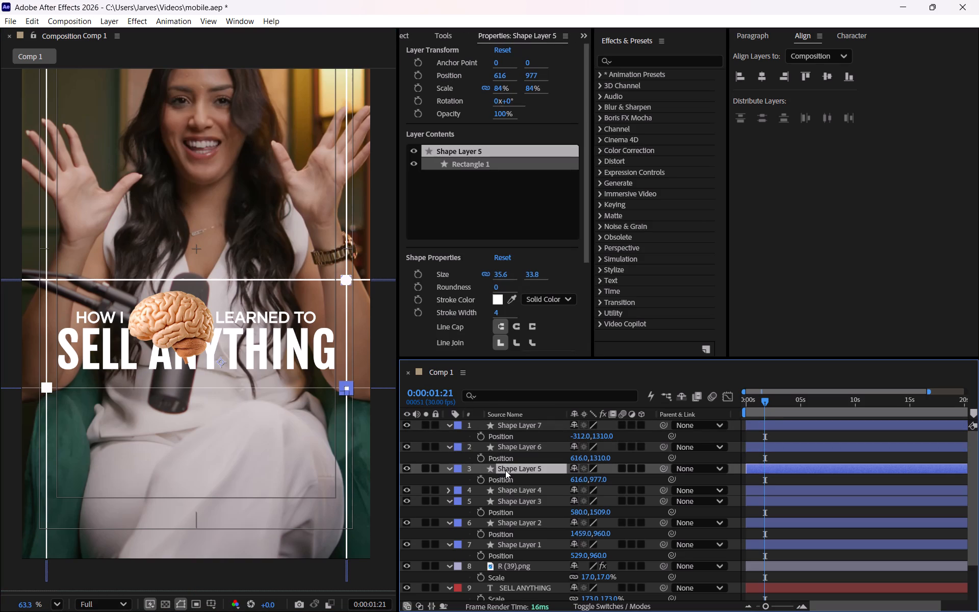
{"action": "key", "text": "ctrl+d"}
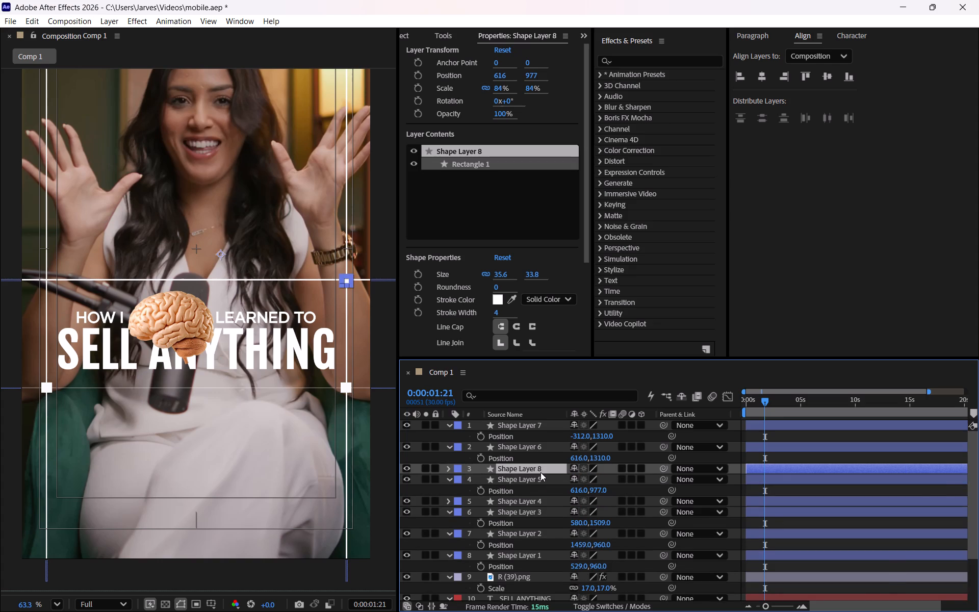
{"action": "key", "text": "p"}
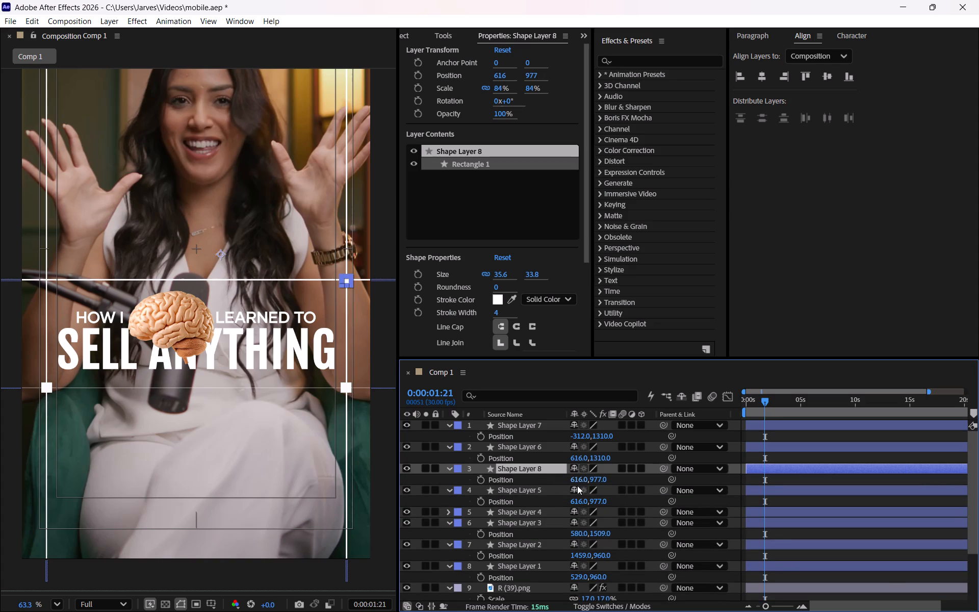
{"action": "left_click", "coordinate": [578, 477]}
{"action": "type", "text": "-1"}
{"action": "key", "text": "BackSpace"}
{"action": "type", "text": "312"}
{"action": "key", "text": "Return"}
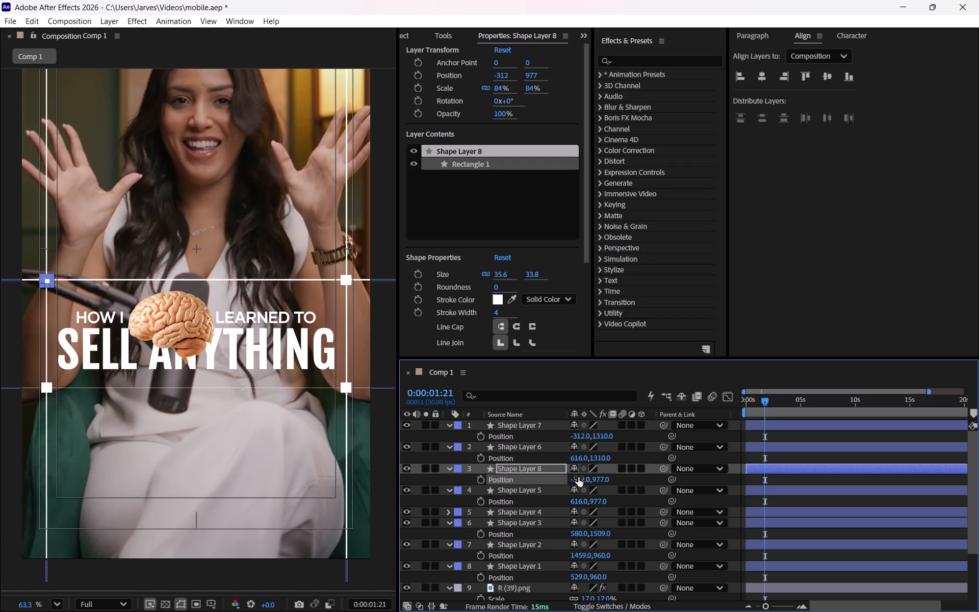
{"action": "left_click", "coordinate": [393, 244]}
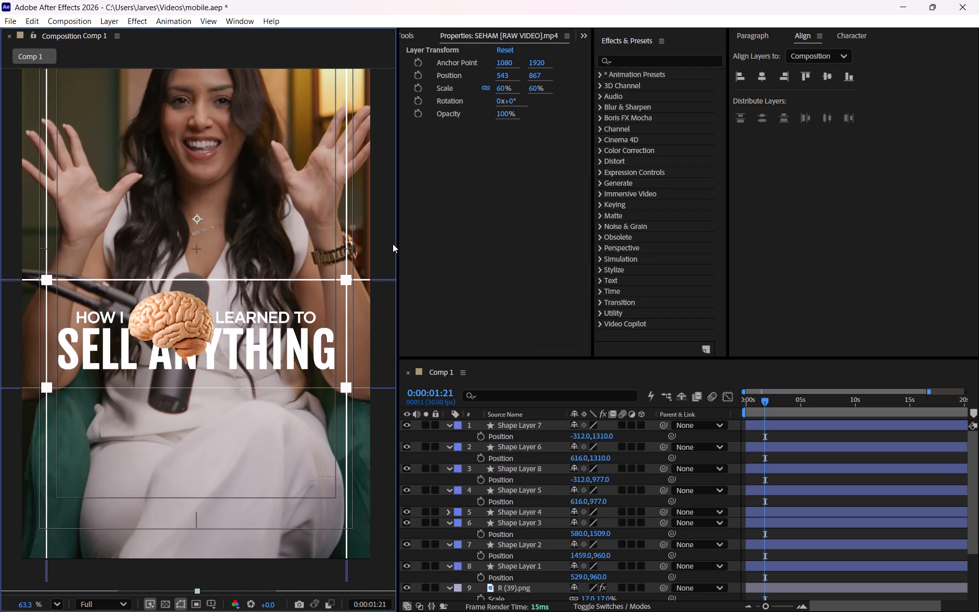
Set the X position of both squares on the vertical line before "SELL", Shape Layer 7 and Shape Layer 8, to -313.
{"action": "left_click", "coordinate": [581, 436]}
{"action": "type", "text": "-313"}
{"action": "key", "text": "Return"}
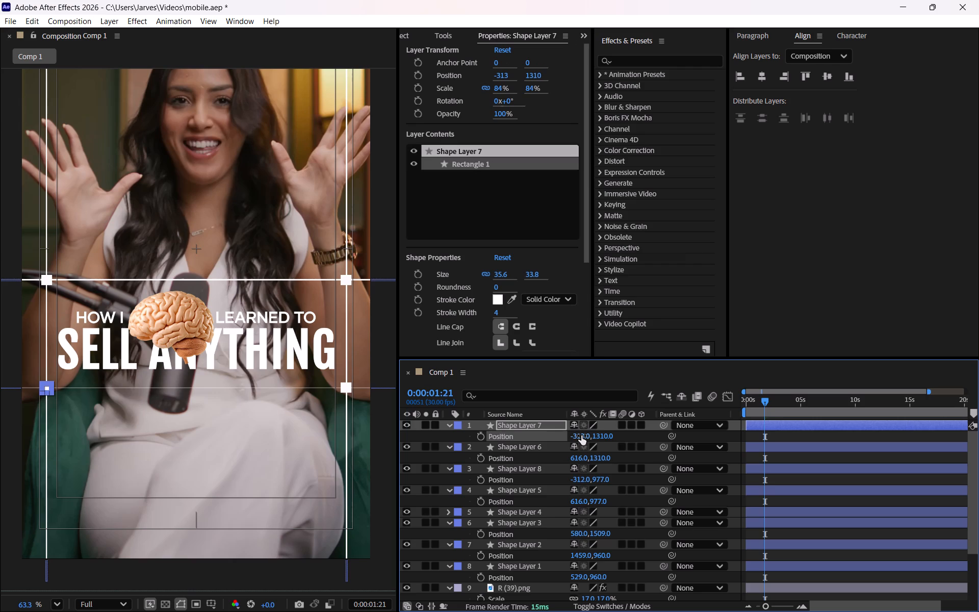
{"action": "left_click", "coordinate": [576, 478]}
{"action": "key", "text": "minus"}
{"action": "type", "text": "313"}
{"action": "key", "text": "Return"}
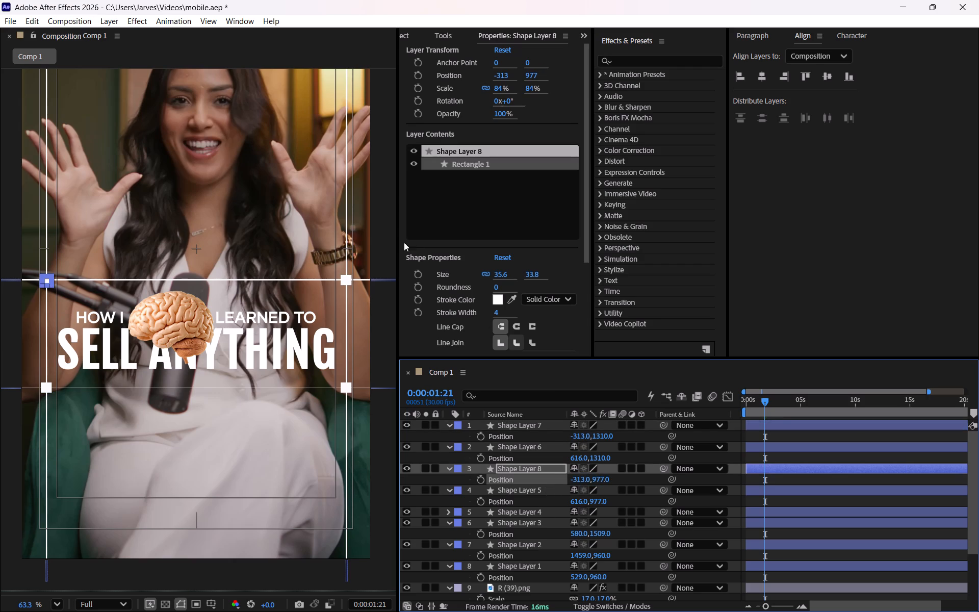
{"action": "left_click", "coordinate": [389, 230]}
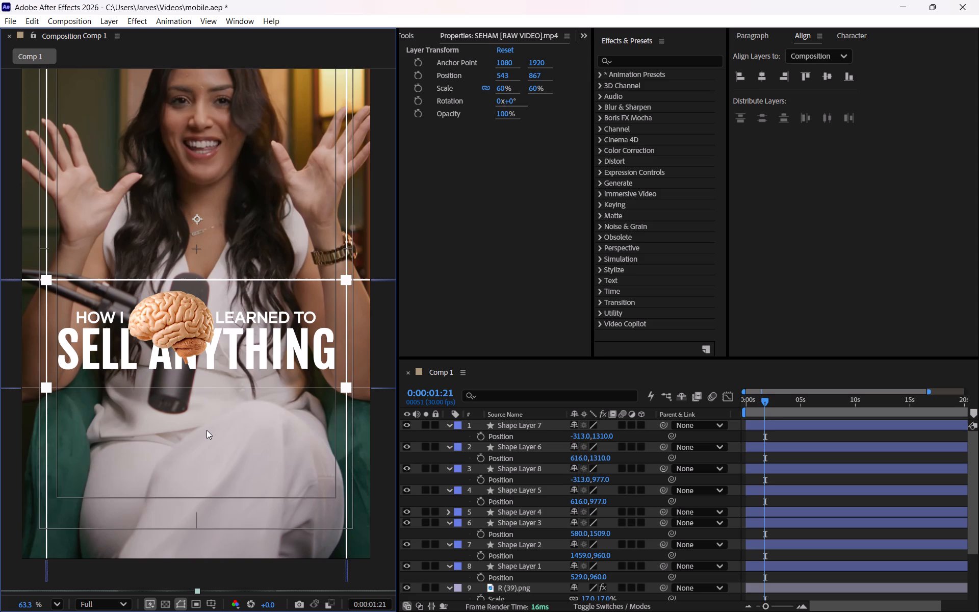
Replay the Chrome tutorial around 4:01 to see how the title and shape layers are trimmed, and review the layers in Comp 1.
{"action": "key", "text": "alt+Tab"}
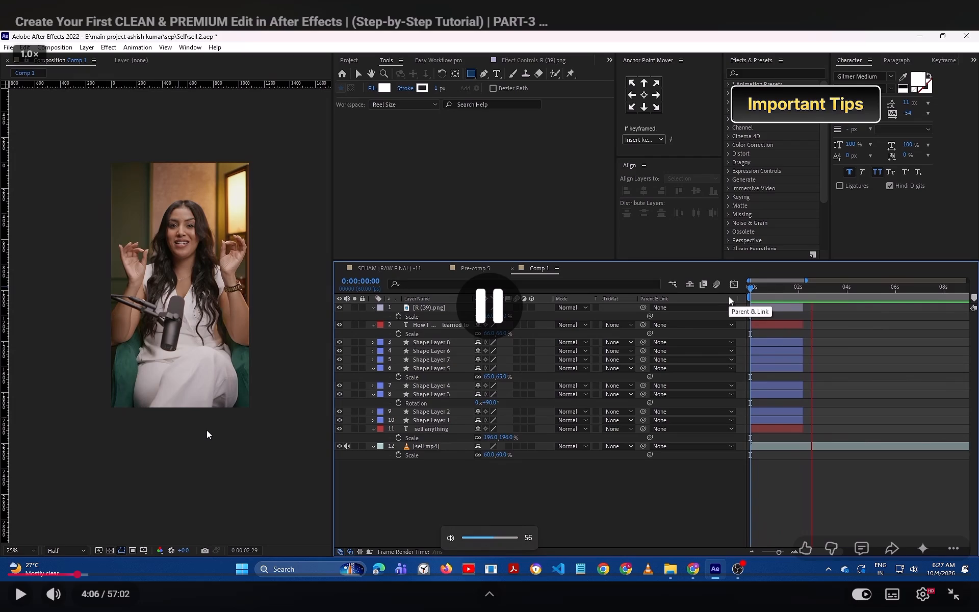
{"action": "key", "text": "space"}
{"action": "key", "text": "Left"}
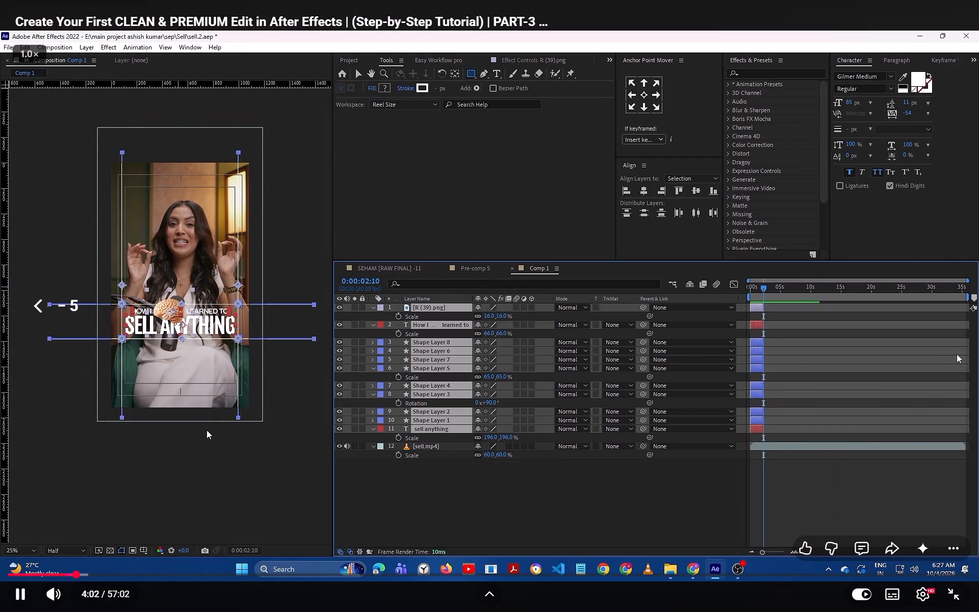
{"action": "key", "text": "Left"}
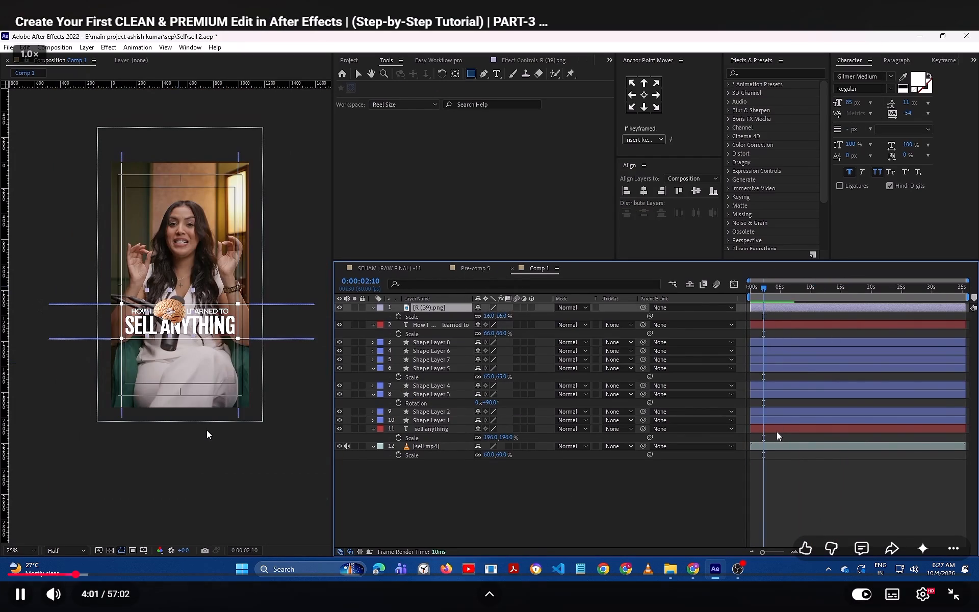
{"action": "key", "text": "space"}
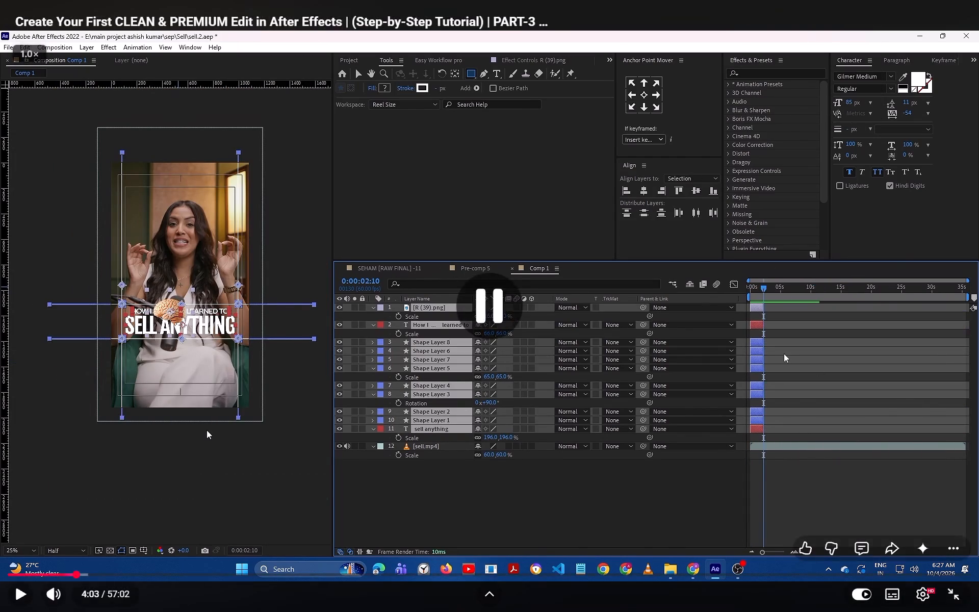
{"action": "key", "text": "alt+Tab"}
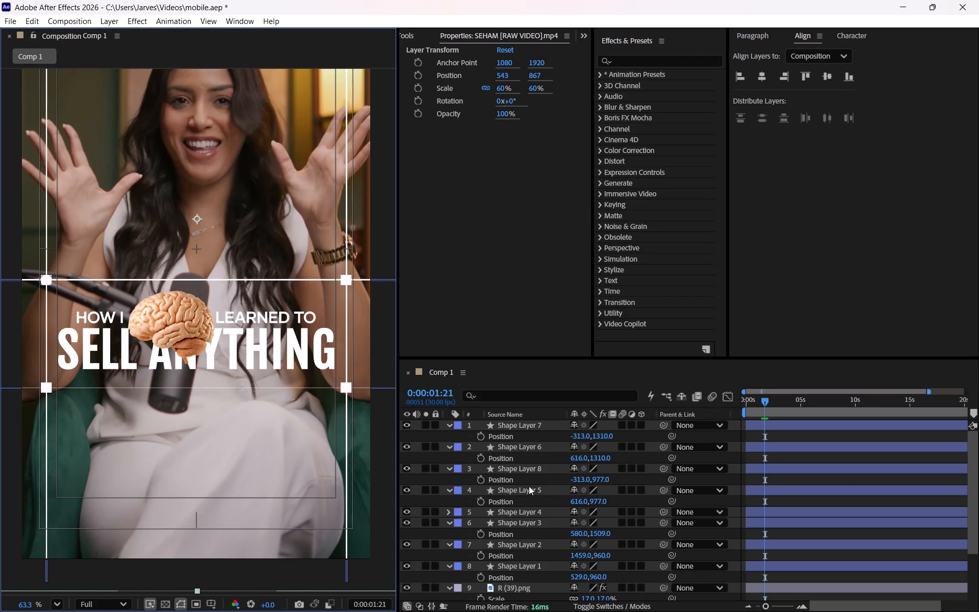
{"action": "scroll", "coordinate": [529, 486], "scroll_direction": "up", "scroll_amount": 2}
{"action": "scroll", "coordinate": [529, 486], "scroll_direction": "down", "scroll_amount": 4}
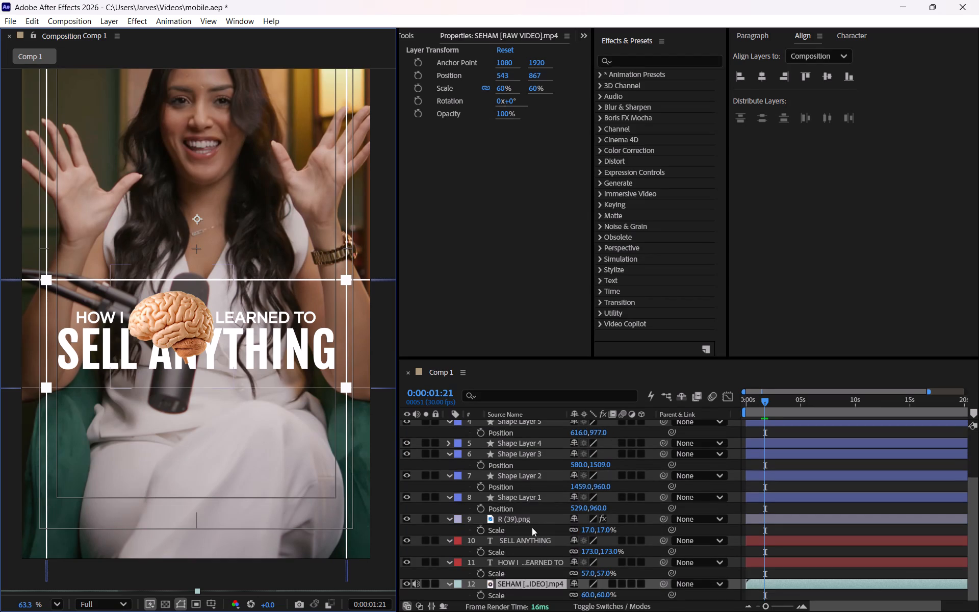
Move the R (39).png brain layer above Shape Layer 7 at the top of the layer stack.
{"action": "left_click_drag", "start_coordinate": [520, 519], "coordinate": [485, 413]}
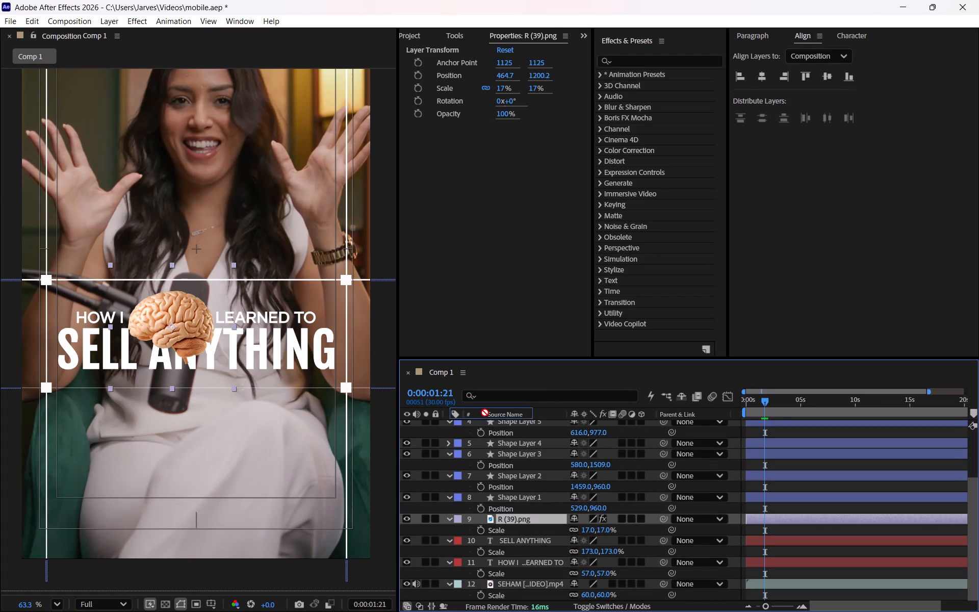
{"action": "left_click_drag", "start_coordinate": [485, 413], "coordinate": [476, 419]}
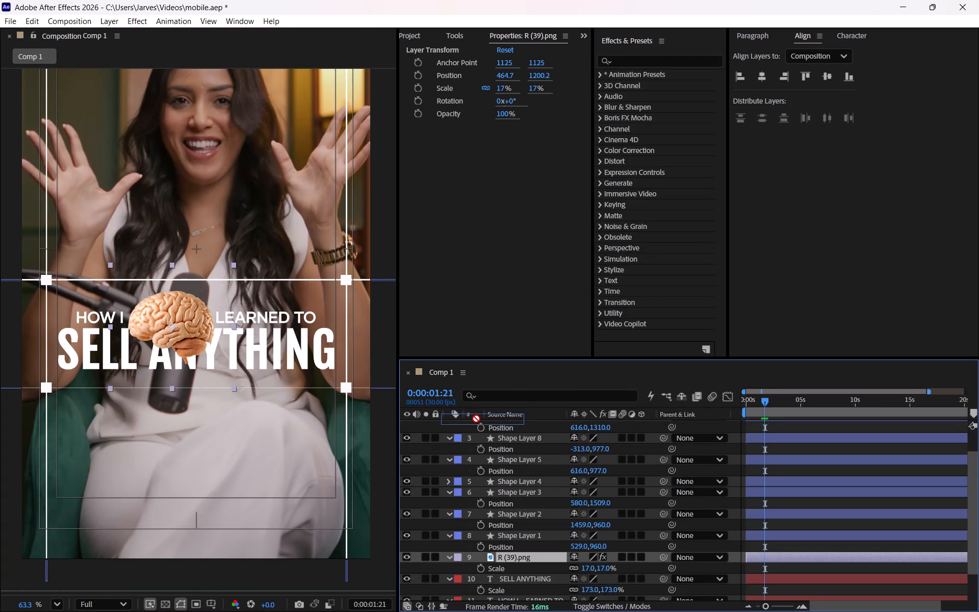
{"action": "left_click_drag", "start_coordinate": [476, 419], "coordinate": [478, 420]}
{"action": "scroll", "coordinate": [515, 465], "scroll_direction": "up", "scroll_amount": 4}
Reposition the brain image over the gap in "HOW I LEARNED TO", at about X 460, Y 1172.7.
{"action": "left_click", "coordinate": [187, 328]}
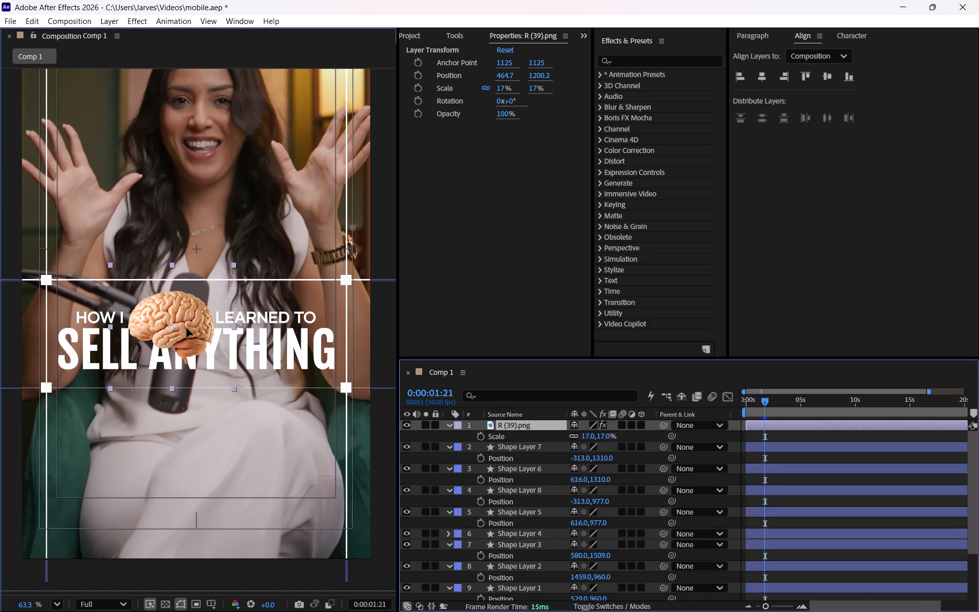
{"action": "left_click_drag", "start_coordinate": [187, 328], "coordinate": [189, 320]}
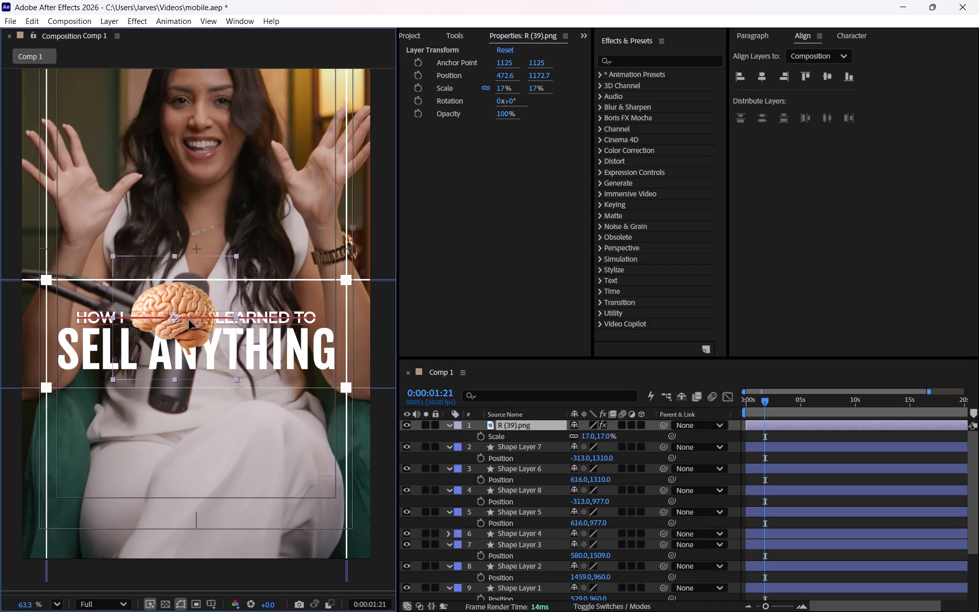
{"action": "left_click_drag", "start_coordinate": [189, 320], "coordinate": [189, 319]}
{"action": "left_click", "coordinate": [189, 319]}
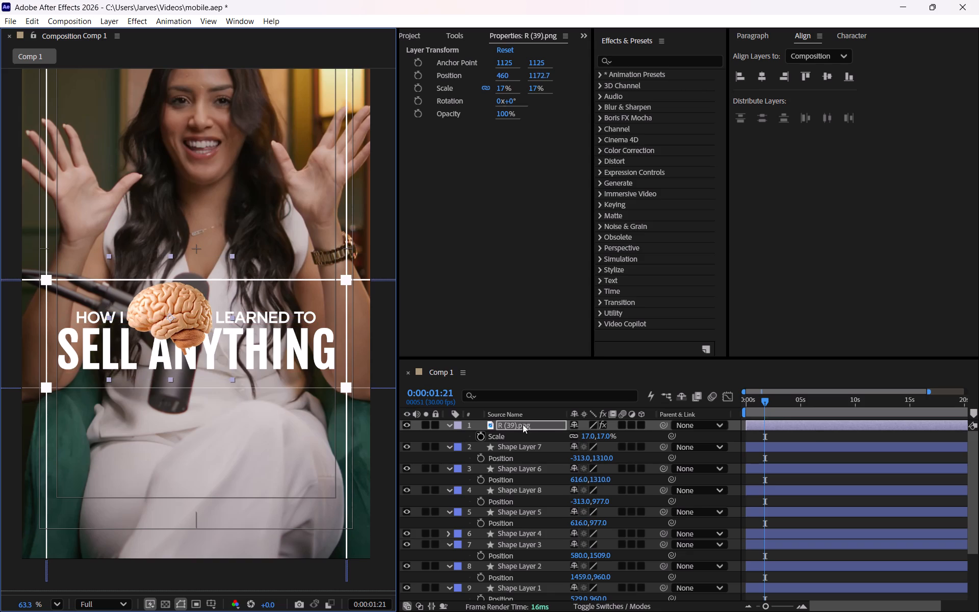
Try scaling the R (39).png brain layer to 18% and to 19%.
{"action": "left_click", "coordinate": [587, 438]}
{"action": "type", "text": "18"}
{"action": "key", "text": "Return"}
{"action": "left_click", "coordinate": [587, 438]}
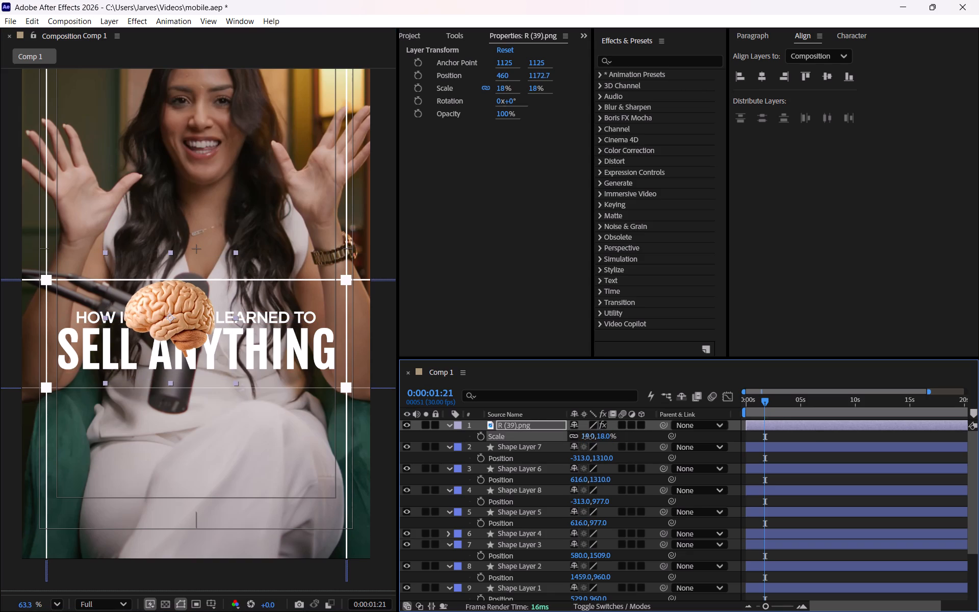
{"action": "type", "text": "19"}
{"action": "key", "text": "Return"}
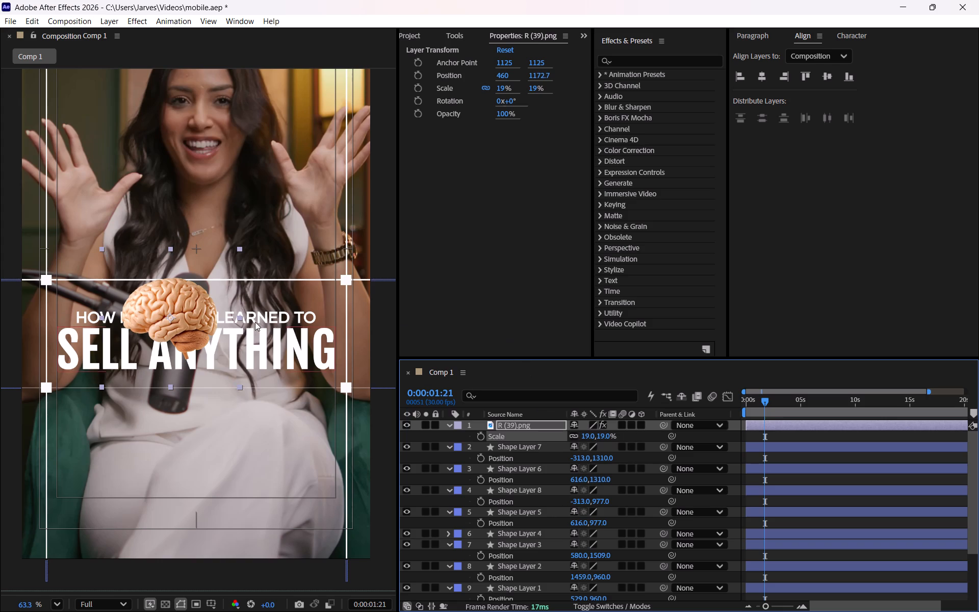
Raise the brain image to about Y 1152.5, try its scale at 17%, and set the scale to 18%.
{"action": "left_click_drag", "start_coordinate": [196, 314], "coordinate": [196, 310]}
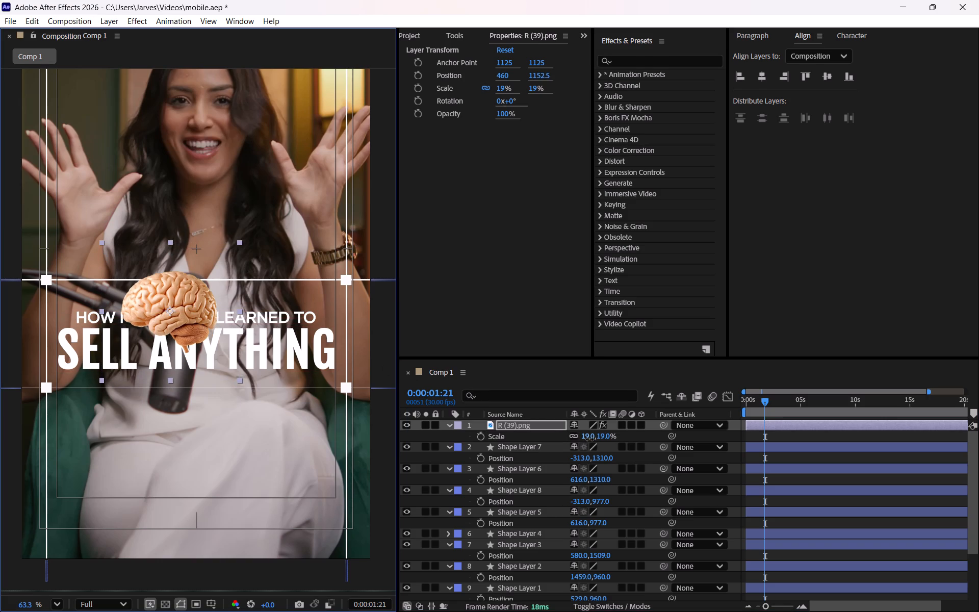
{"action": "left_click", "coordinate": [589, 439]}
{"action": "type", "text": "17"}
{"action": "key", "text": "Return"}
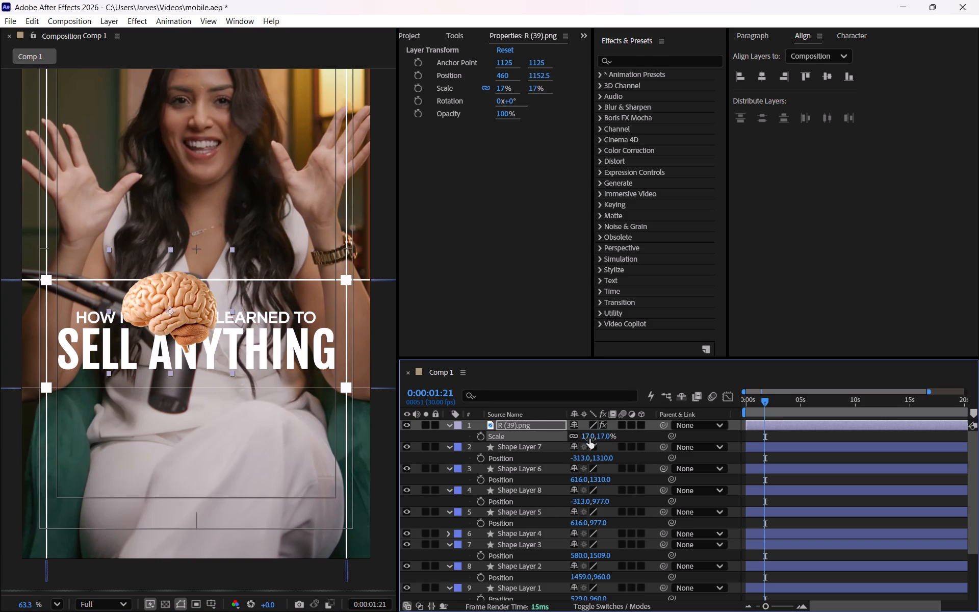
{"action": "left_click", "coordinate": [587, 437]}
{"action": "type", "text": "18"}
{"action": "key", "text": "Return"}
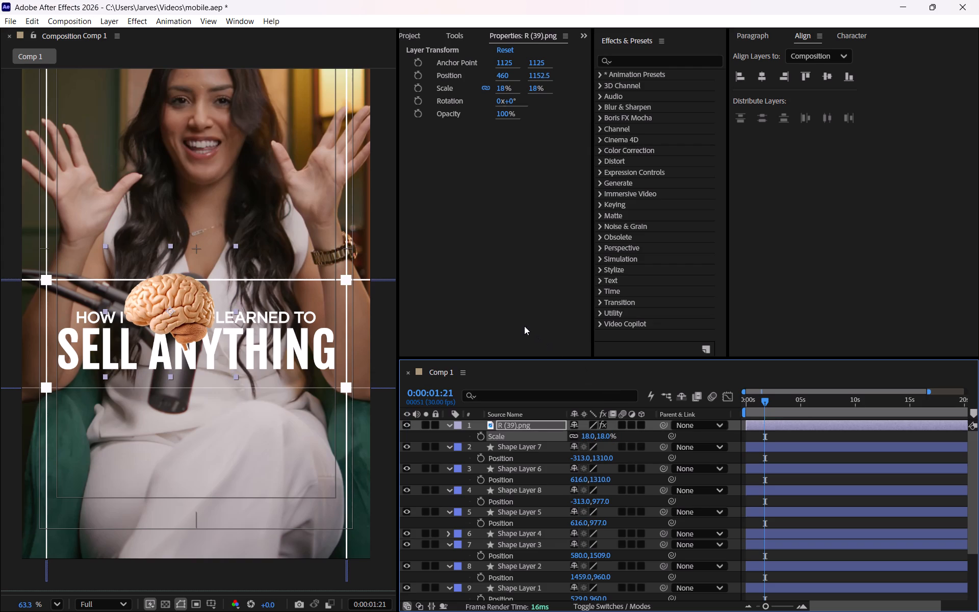
{"action": "left_click", "coordinate": [484, 317]}
Bring the whole Comp 1 frame into the preview, trying Fit up to 100% before setting the magnification to 50%.
{"action": "left_click", "coordinate": [382, 250]}
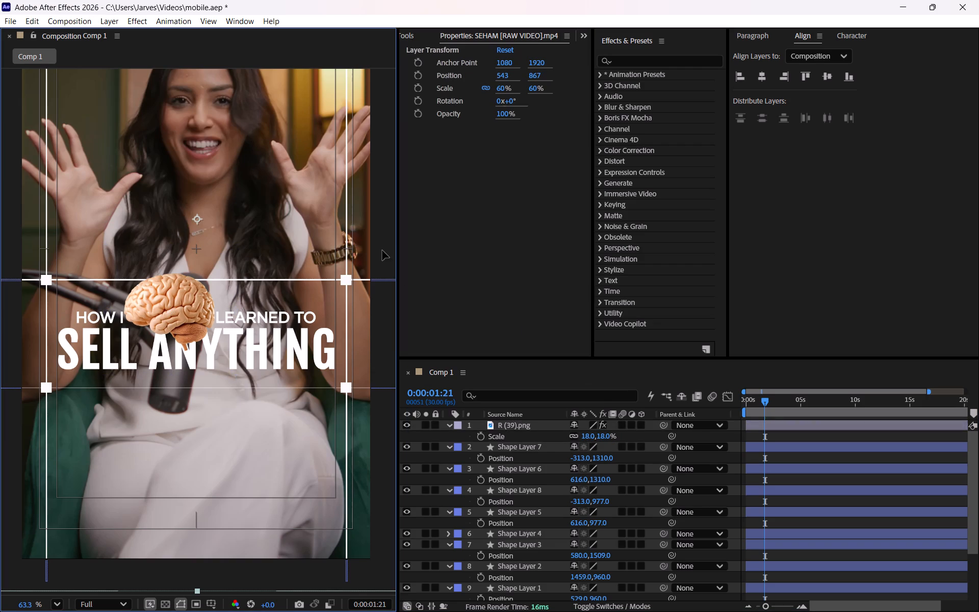
{"action": "scroll", "coordinate": [382, 250], "scroll_direction": "down", "scroll_amount": 1, "text": "ctrl"}
{"action": "left_click", "coordinate": [57, 603]}
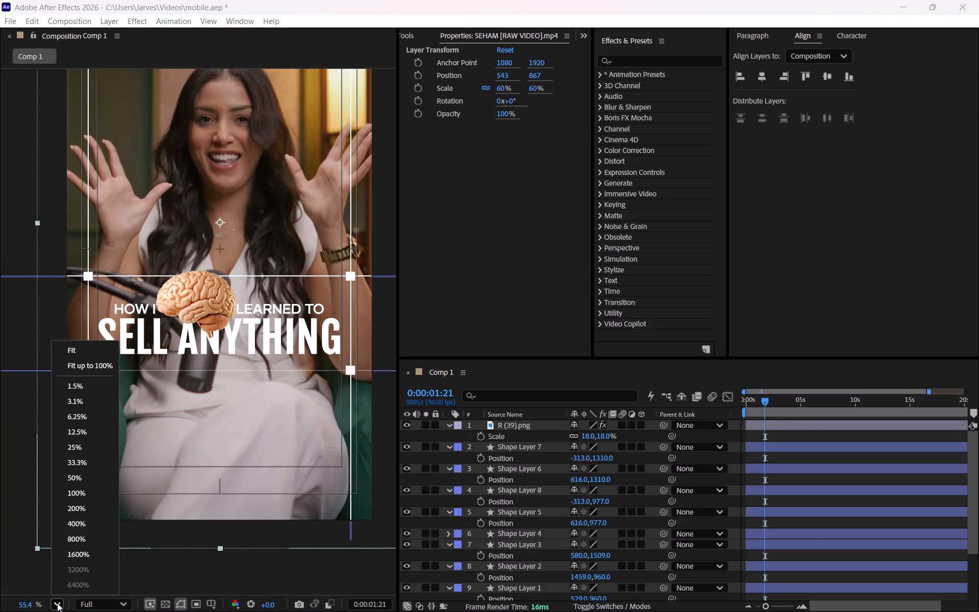
{"action": "left_click", "coordinate": [74, 368]}
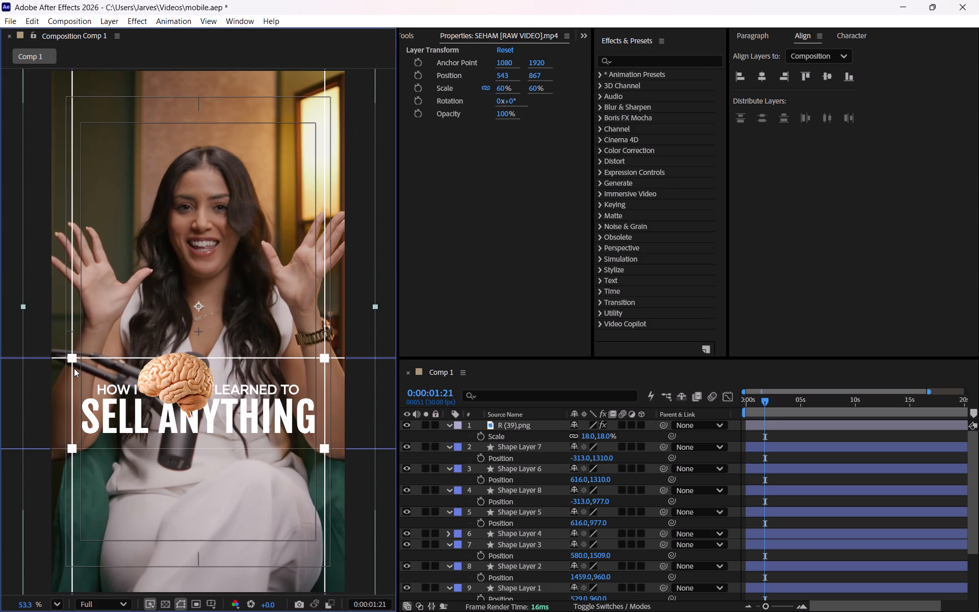
{"action": "scroll", "coordinate": [256, 450], "scroll_direction": "down", "scroll_amount": 2}
{"action": "scroll", "coordinate": [256, 450], "scroll_direction": "up", "scroll_amount": 2}
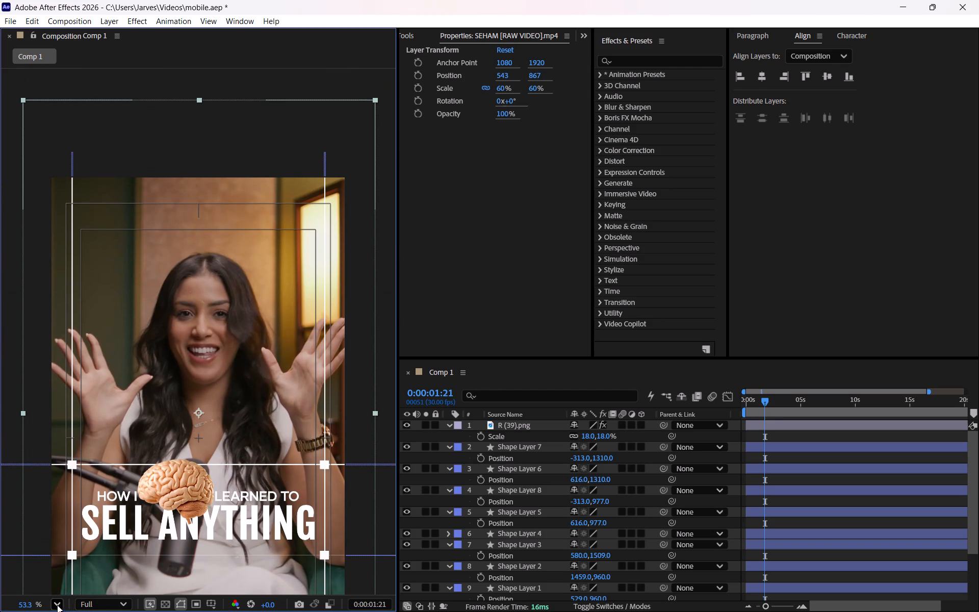
{"action": "left_click", "coordinate": [56, 604]}
{"action": "left_click", "coordinate": [74, 368]}
{"action": "scroll", "coordinate": [167, 364], "scroll_direction": "down", "scroll_amount": 1}
{"action": "scroll", "coordinate": [167, 364], "scroll_direction": "up", "scroll_amount": 1}
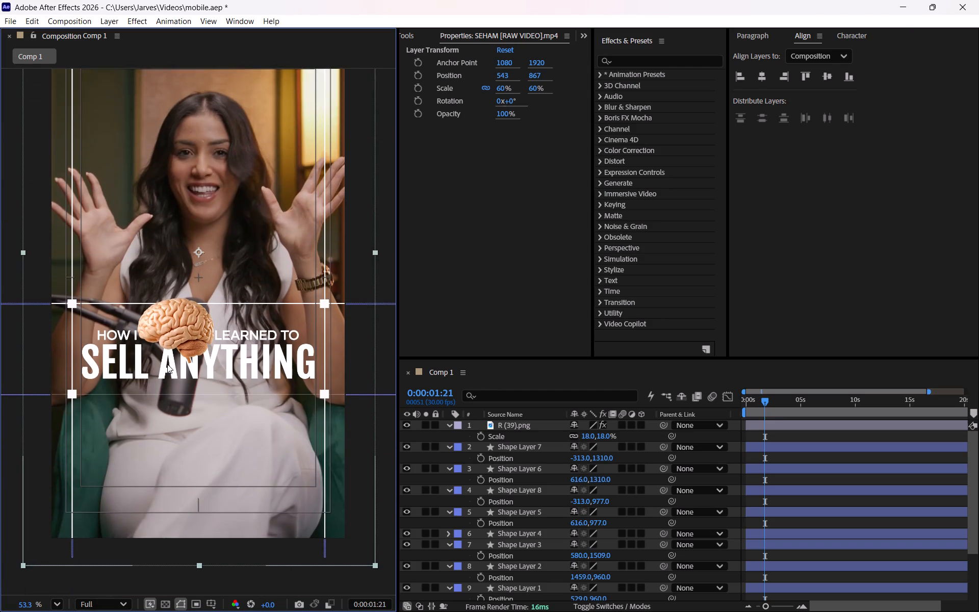
{"action": "scroll", "coordinate": [167, 364], "scroll_direction": "up", "scroll_amount": 3}
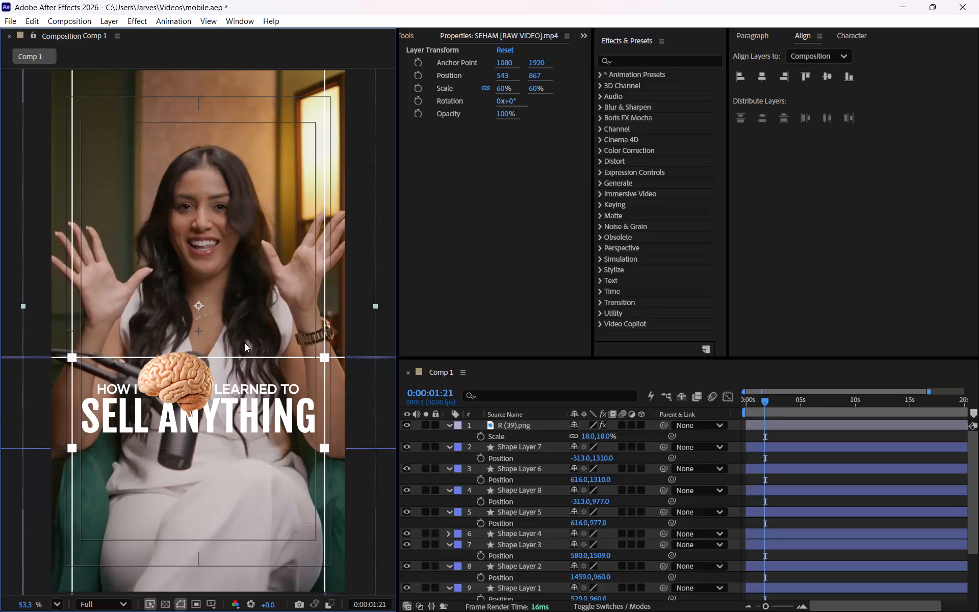
{"action": "left_click", "coordinate": [59, 605]}
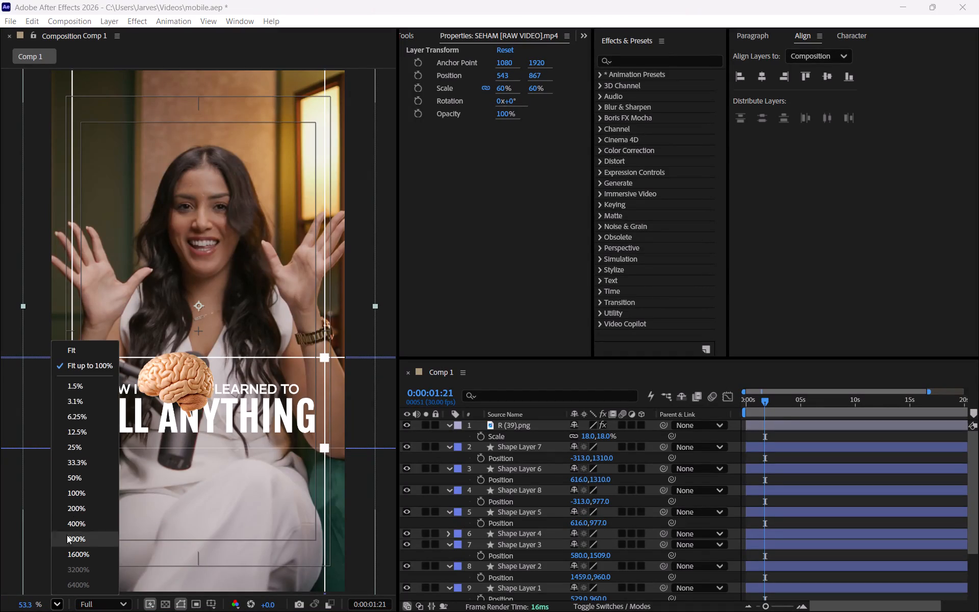
{"action": "left_click", "coordinate": [72, 472]}
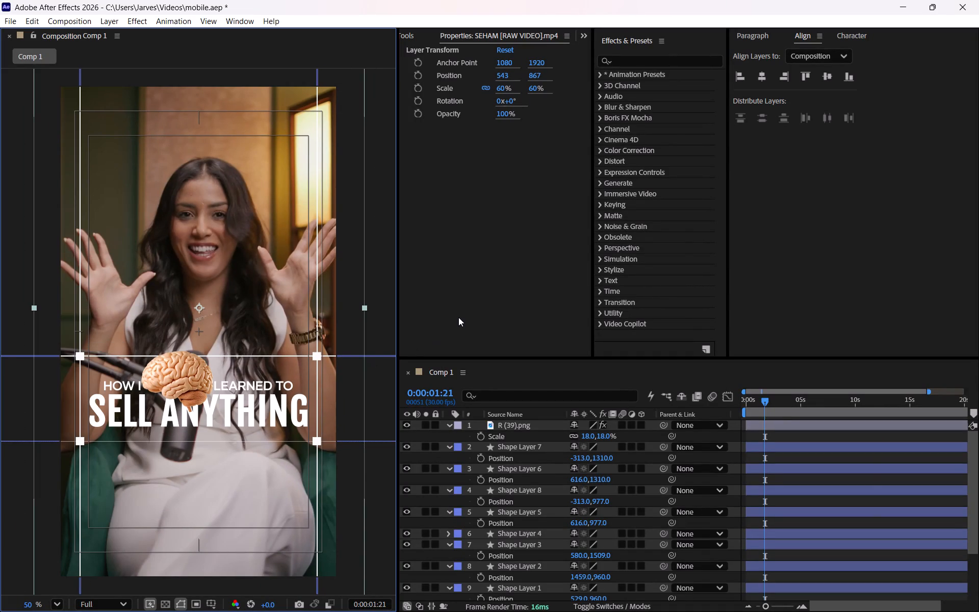
Switch to the Chrome tutorial and watch from about 4:04 to 4:14, studying the trimmed layers and the solid's Fill color.
{"action": "left_click", "coordinate": [458, 317]}
{"action": "key", "text": "alt+Tab"}
{"action": "key", "text": "space"}
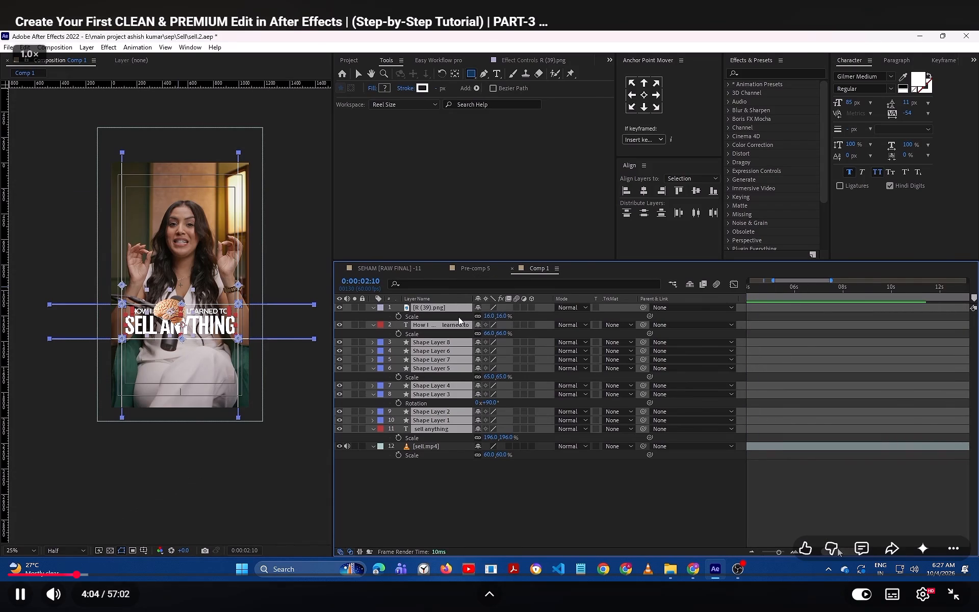
{"action": "key", "text": "space"}
{"action": "key", "text": "space"}
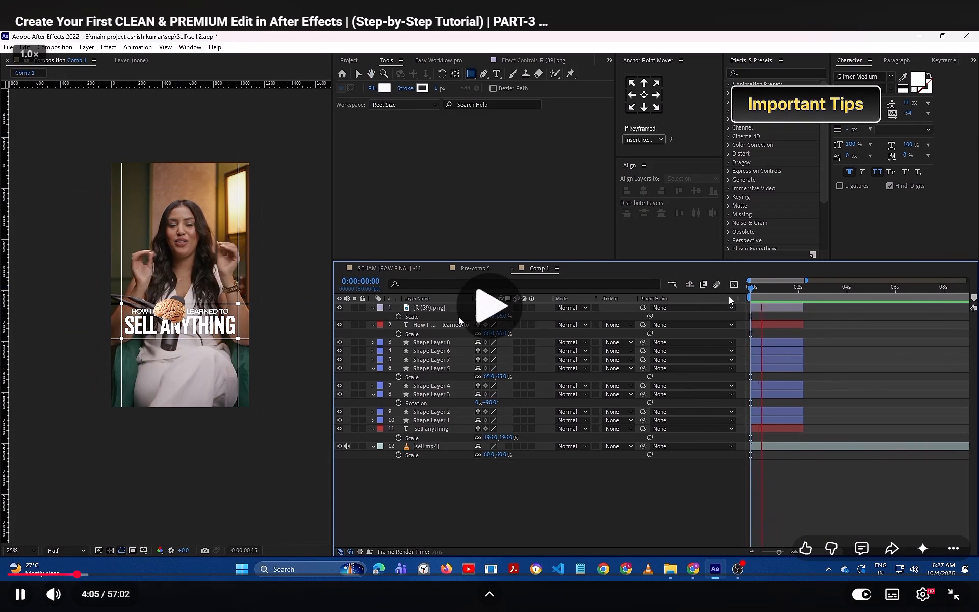
{"action": "key", "text": "space"}
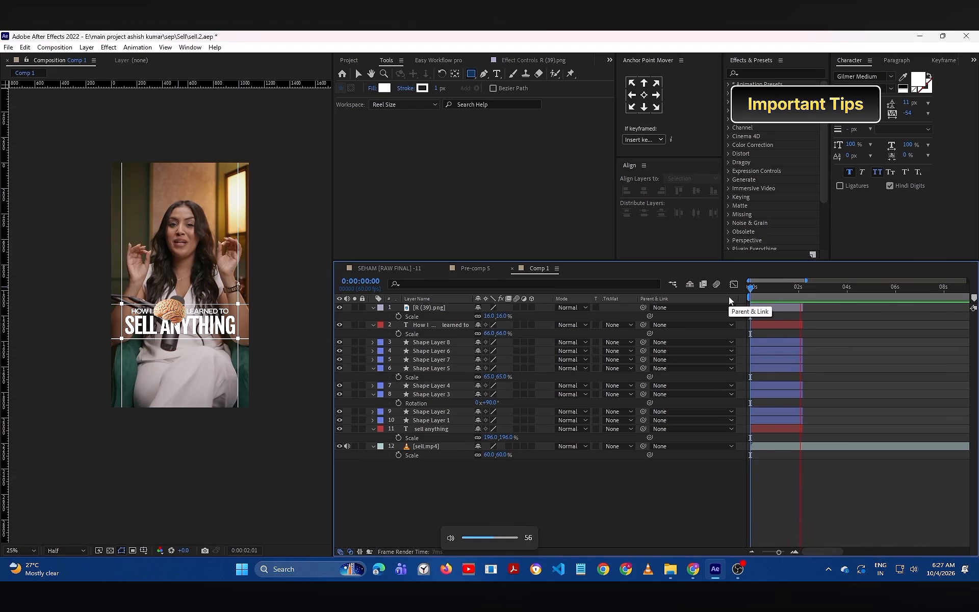
{"action": "key", "text": "space"}
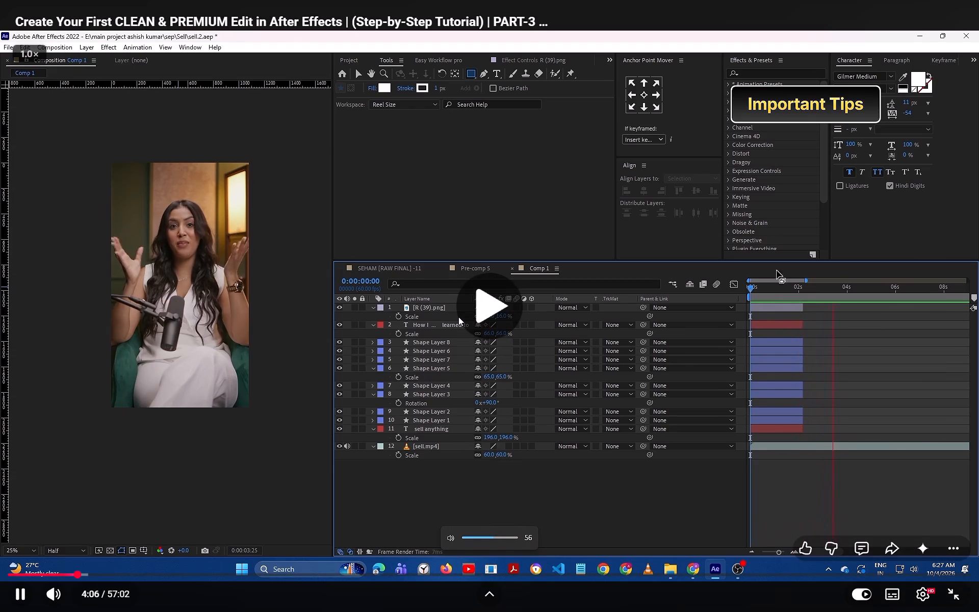
{"action": "key", "text": "space"}
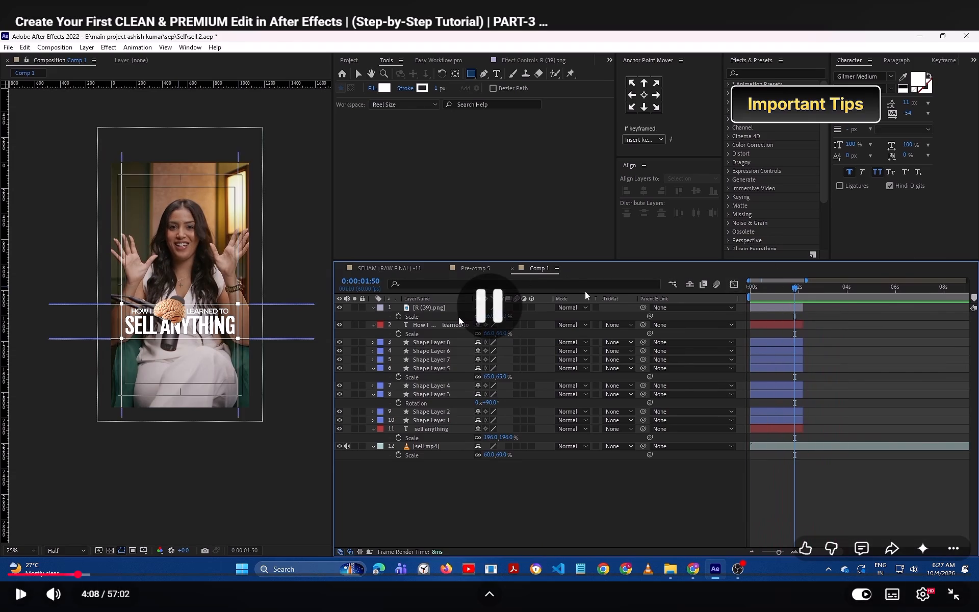
{"action": "key", "text": "space"}
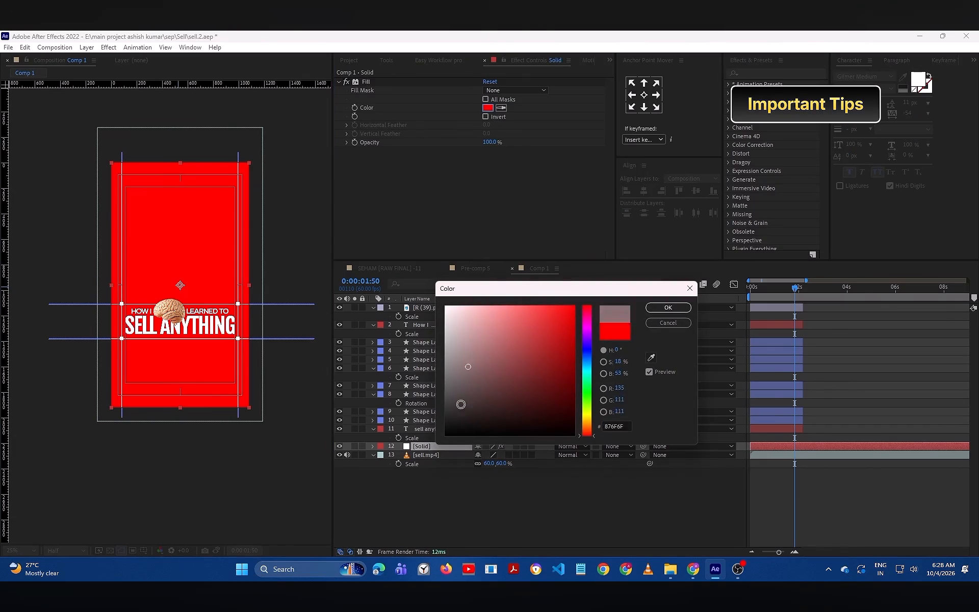
{"action": "key", "text": "space"}
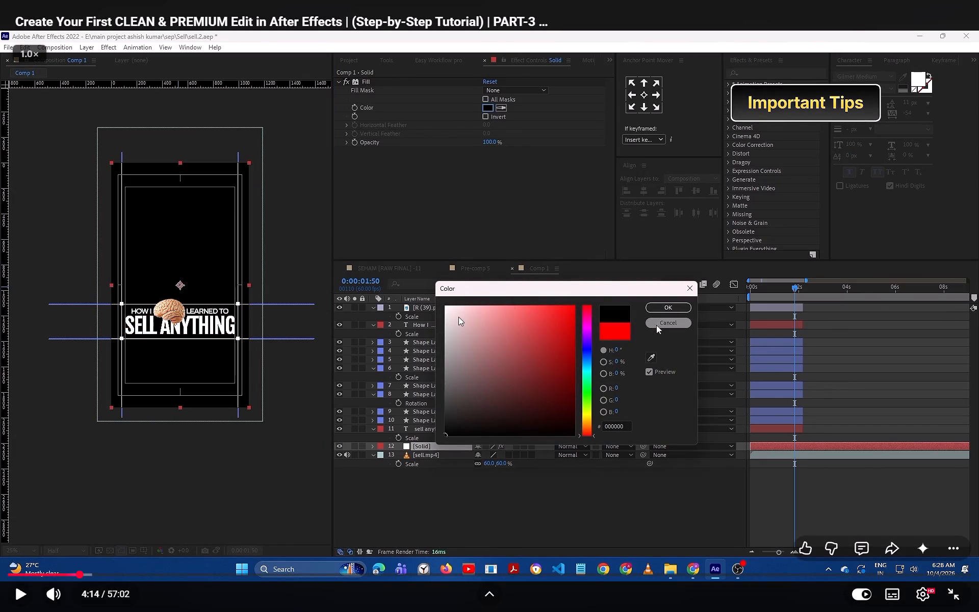
Rewind the tutorial to about 4:05 and rewatch to 4:10 to check the layer trim and the actions on the sell.mp4 layer.
{"action": "key", "text": "Left"}
{"action": "key", "text": "Left"}
{"action": "key", "text": "space"}
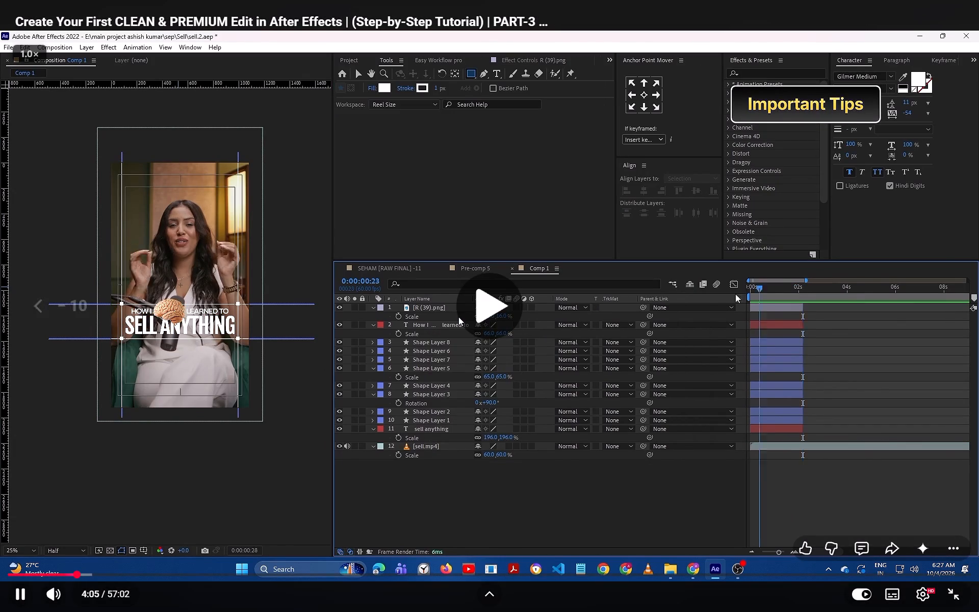
{"action": "key", "text": "space"}
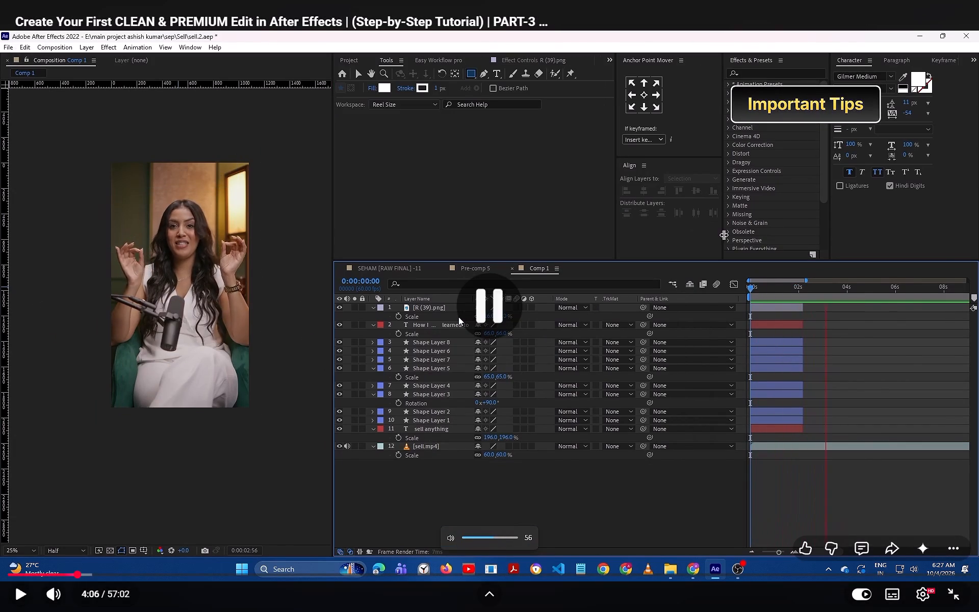
{"action": "key", "text": "space"}
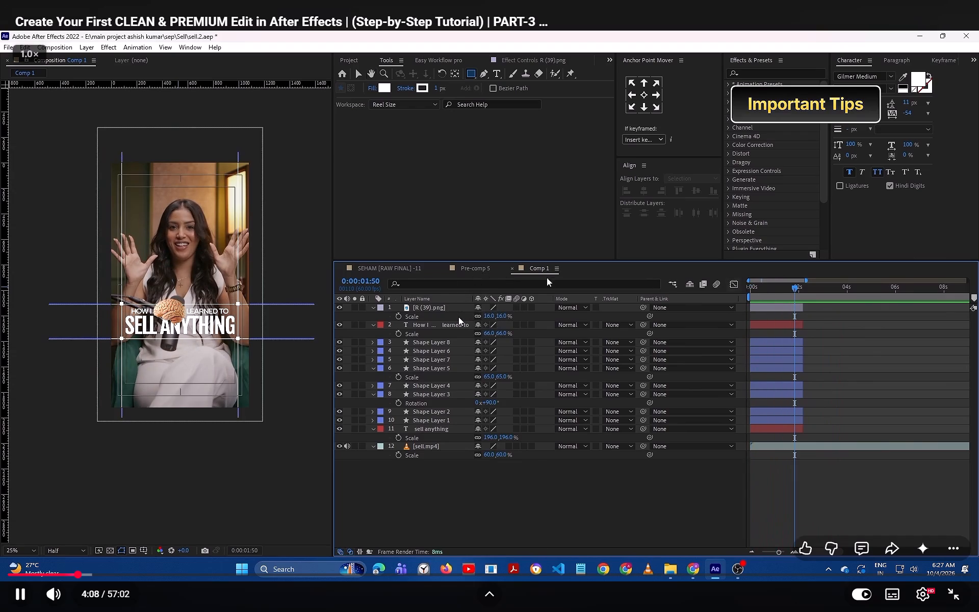
{"action": "key", "text": "space"}
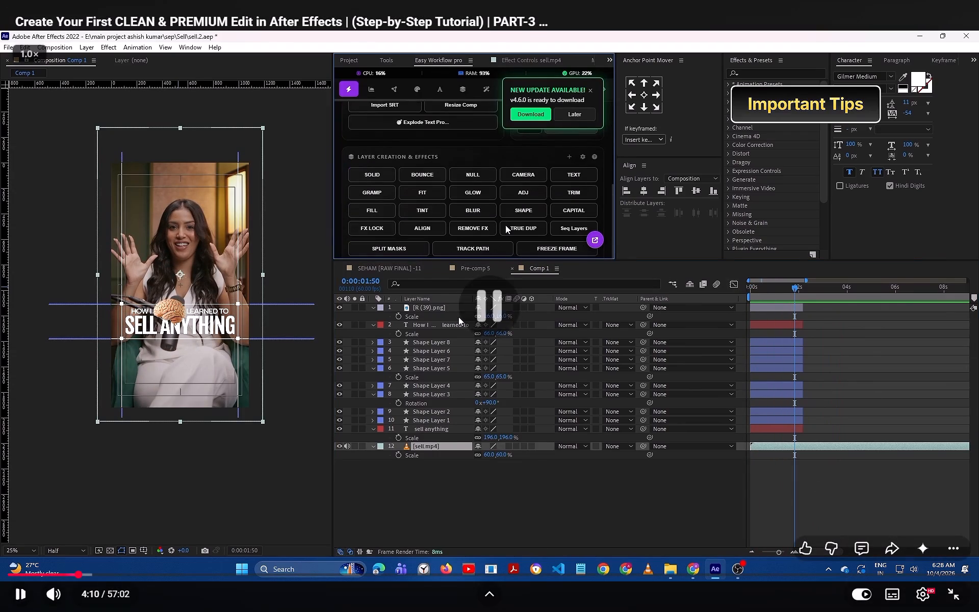
Switch to After Effects, set the Comp 1 current time to 0:00:02:00, and compare it with the tutorial.
{"action": "key", "text": "alt+Tab"}
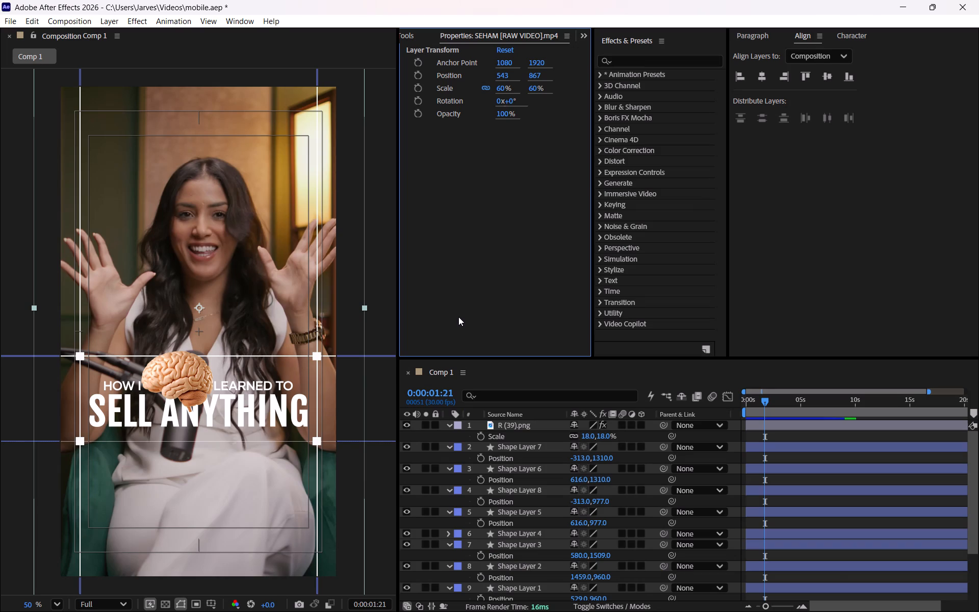
{"action": "scroll", "coordinate": [835, 477], "scroll_direction": "right", "scroll_amount": 5}
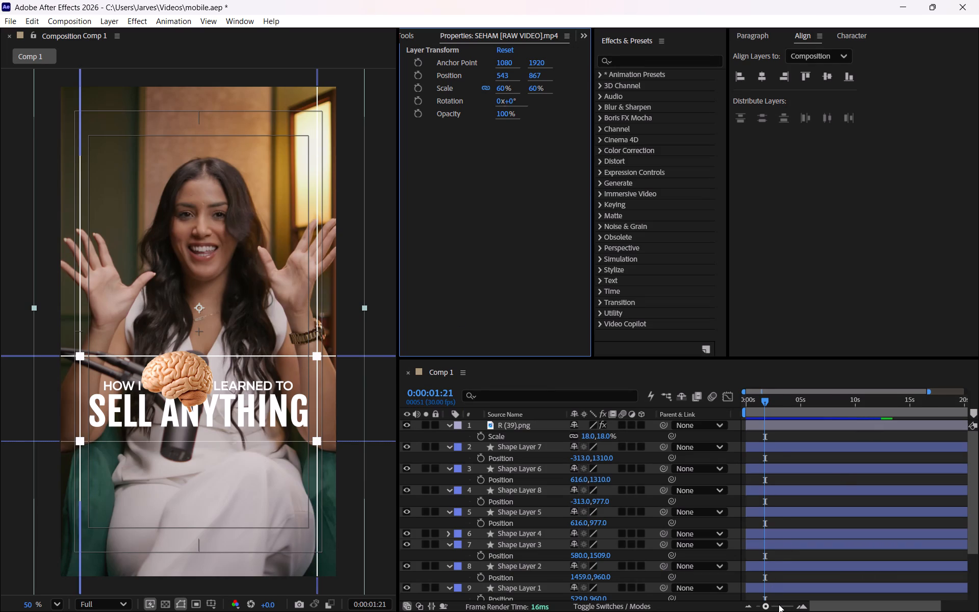
{"action": "left_click", "coordinate": [779, 604]}
{"action": "left_click_drag", "start_coordinate": [783, 401], "coordinate": [788, 401]}
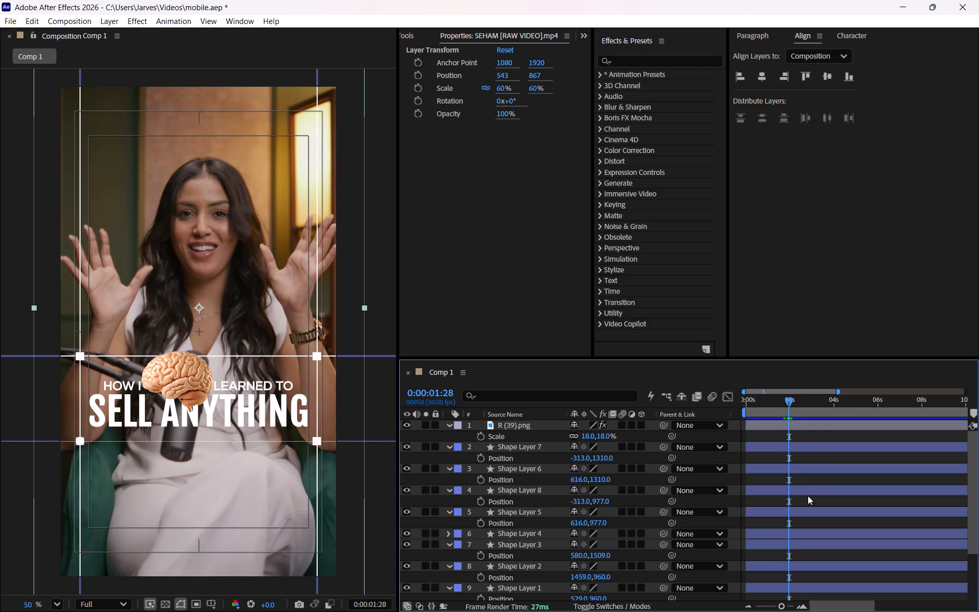
{"action": "left_click", "coordinate": [787, 607]}
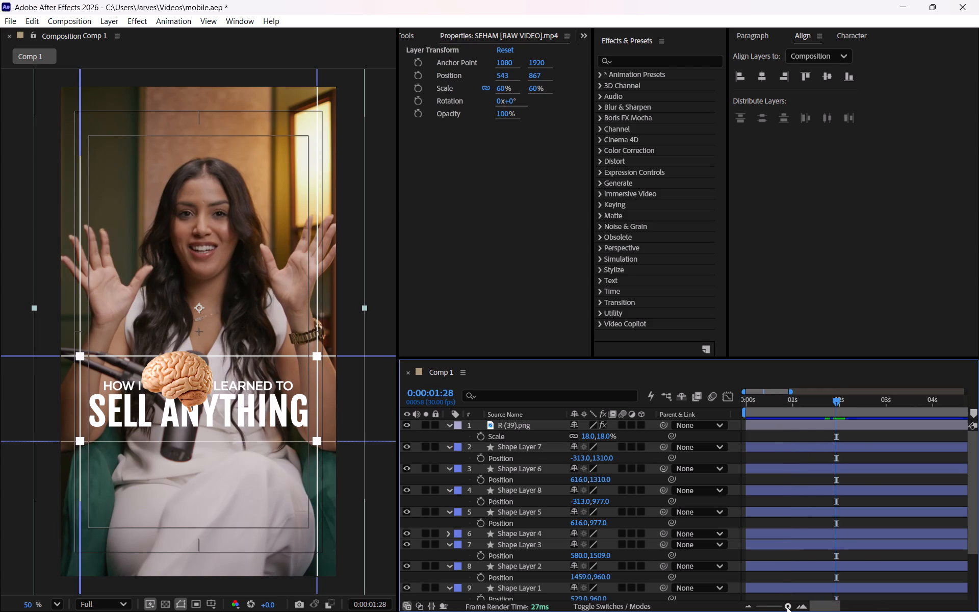
{"action": "left_click", "coordinate": [840, 406]}
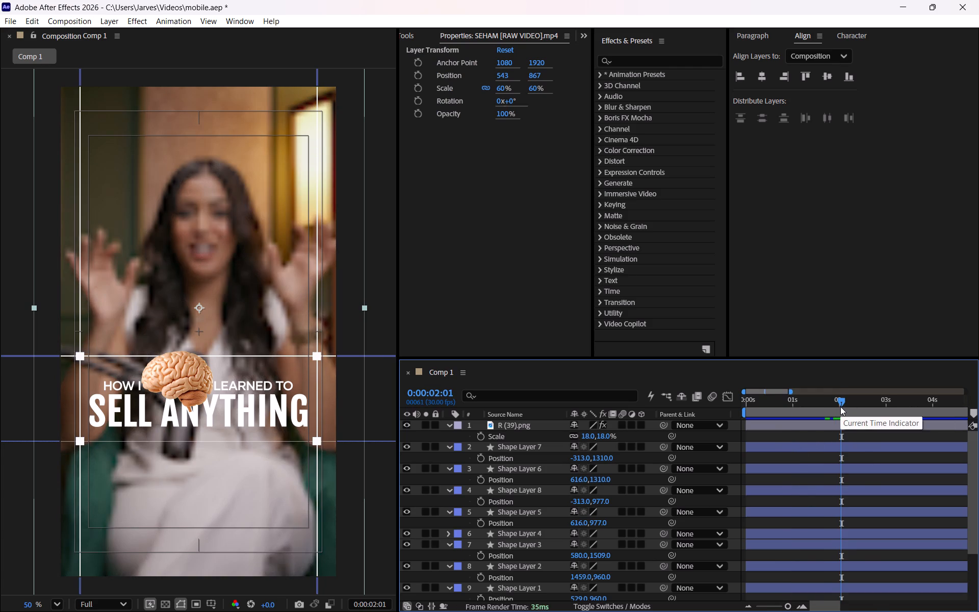
{"action": "left_click", "coordinate": [841, 402]}
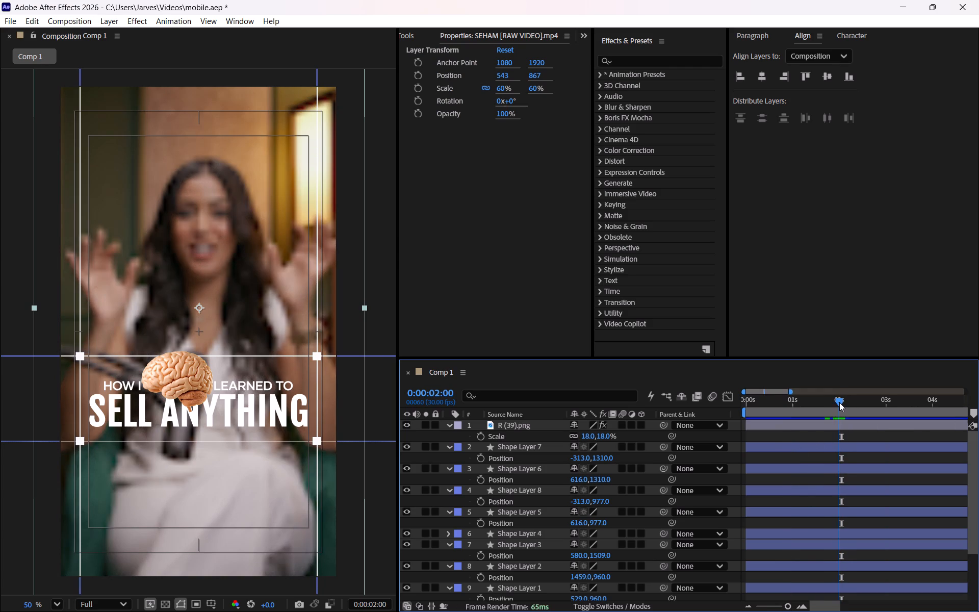
{"action": "left_click", "coordinate": [839, 402]}
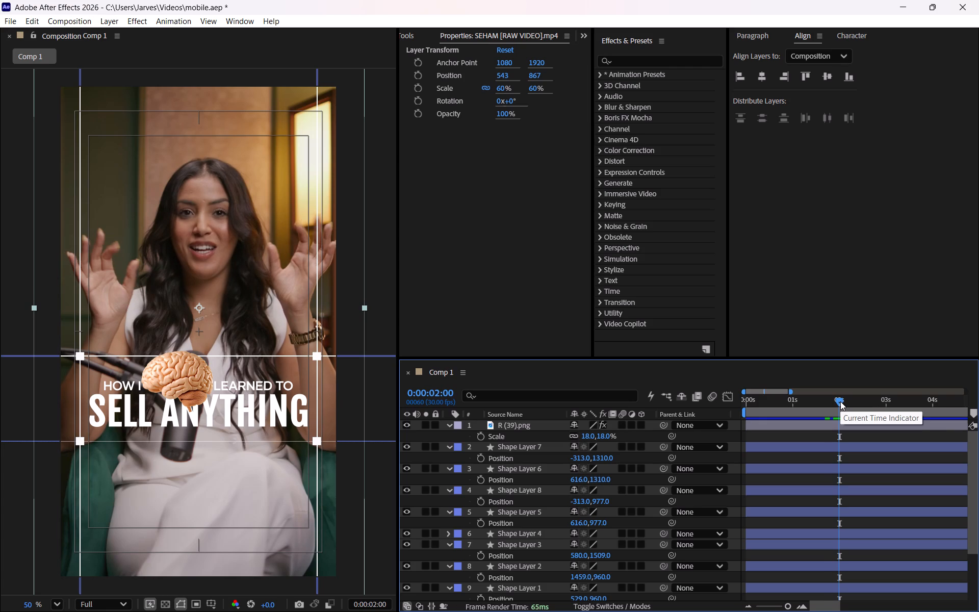
{"action": "double_click", "coordinate": [840, 401]}
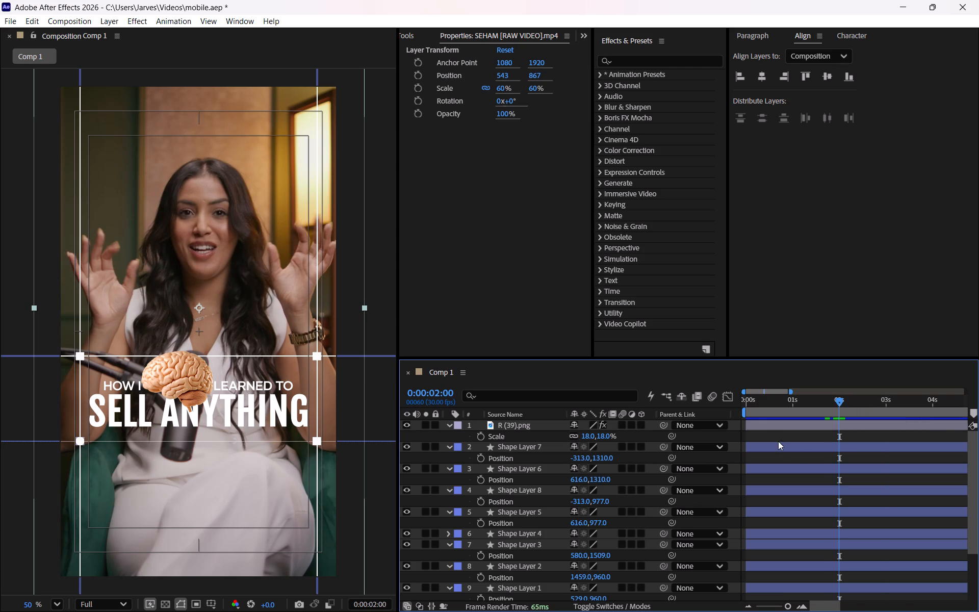
{"action": "key", "text": "alt+Tab"}
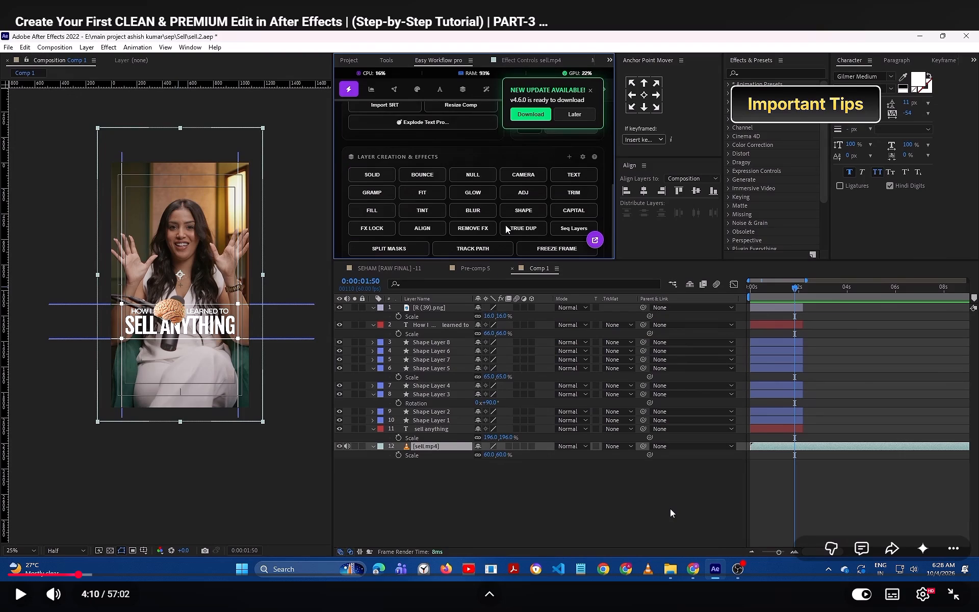
{"action": "key", "text": "alt+Tab"}
Collapse the revealed properties of the R (39).png layer and the corner-square layers, Shape Layers 7, 6, 8 and 5.
{"action": "scroll", "coordinate": [610, 565], "scroll_direction": "down", "scroll_amount": 3}
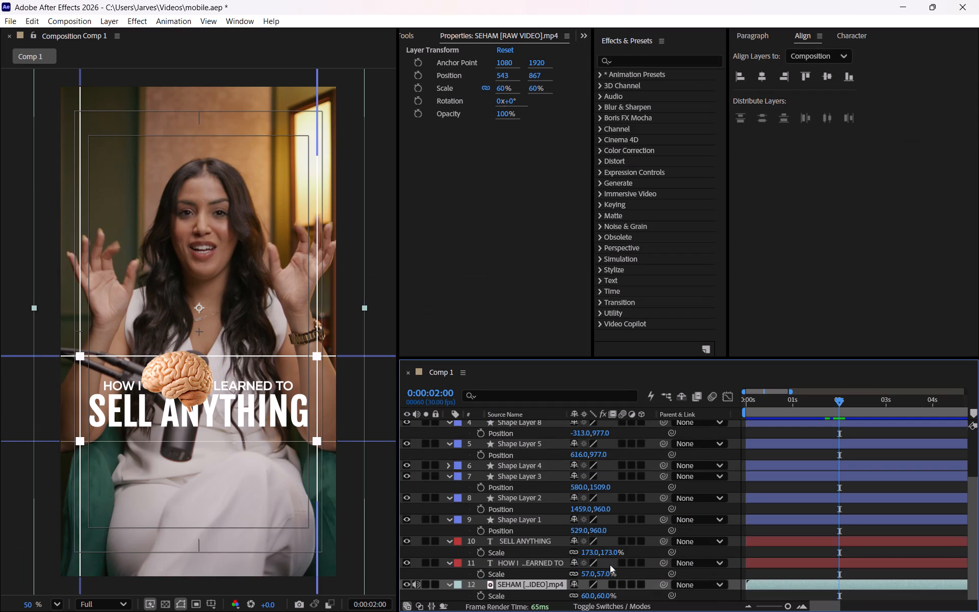
{"action": "scroll", "coordinate": [610, 565], "scroll_direction": "up", "scroll_amount": 3}
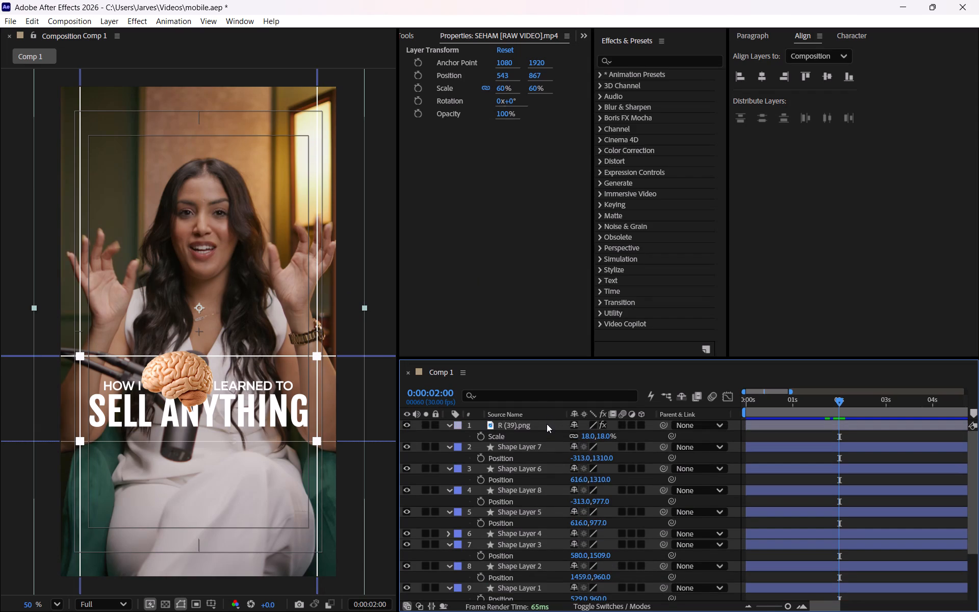
{"action": "left_click", "coordinate": [547, 424]}
{"action": "type", "text": "uu"}
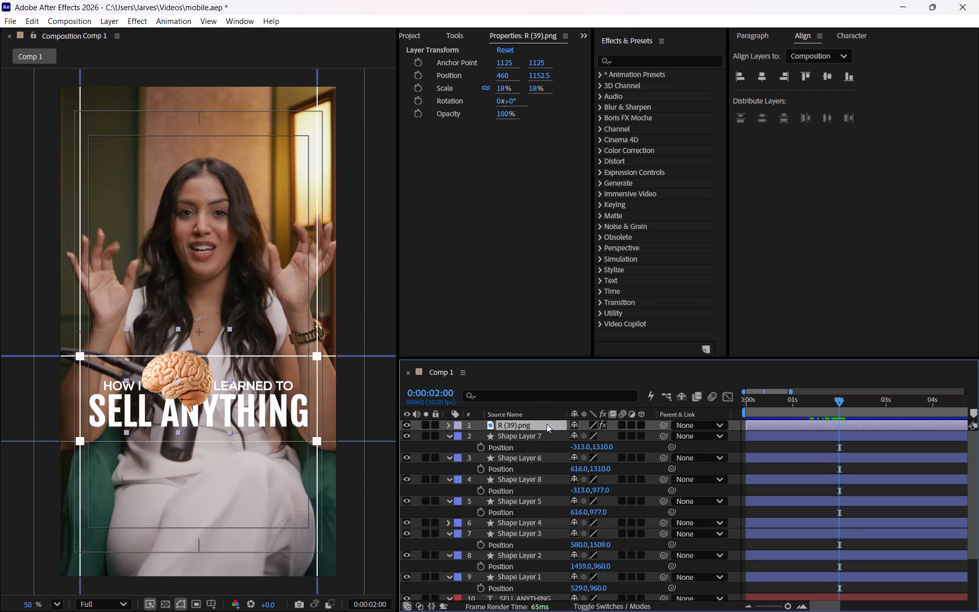
{"action": "left_click", "coordinate": [559, 380]}
{"action": "key", "text": "u"}
{"action": "left_click", "coordinate": [549, 442]}
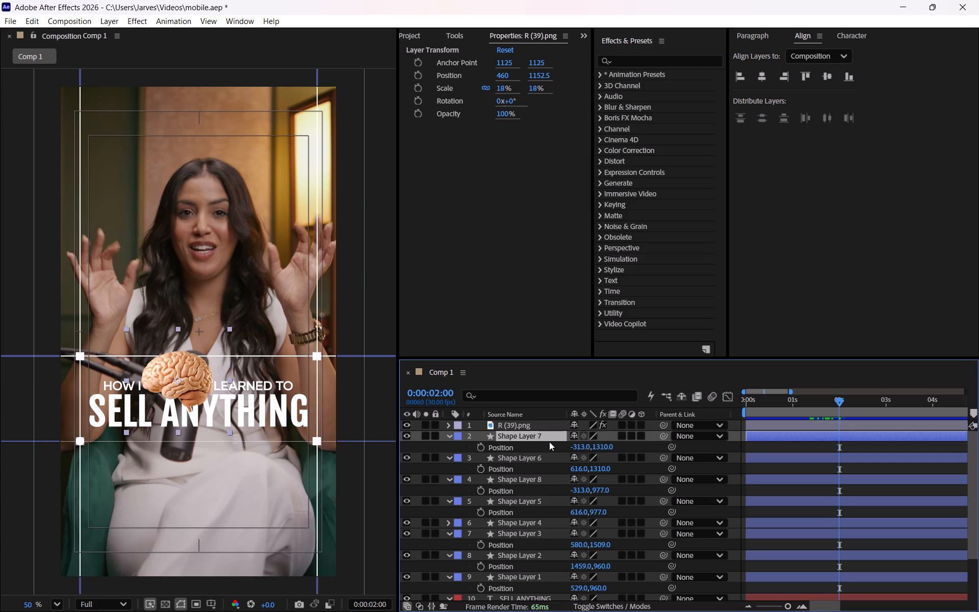
{"action": "key", "text": "u"}
{"action": "left_click", "coordinate": [549, 442]}
{"action": "key", "text": "u"}
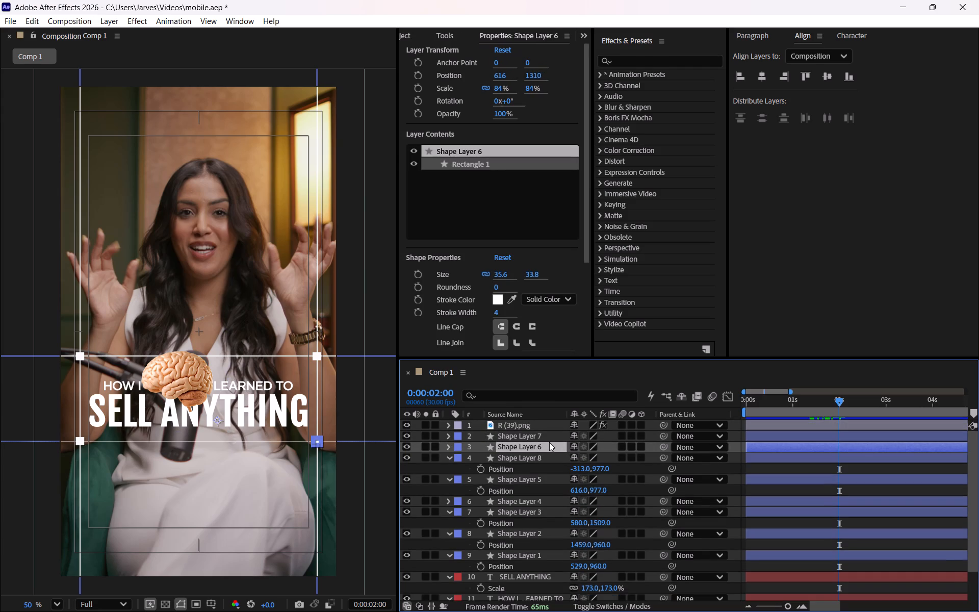
{"action": "left_click", "coordinate": [543, 453]}
{"action": "key", "text": "u"}
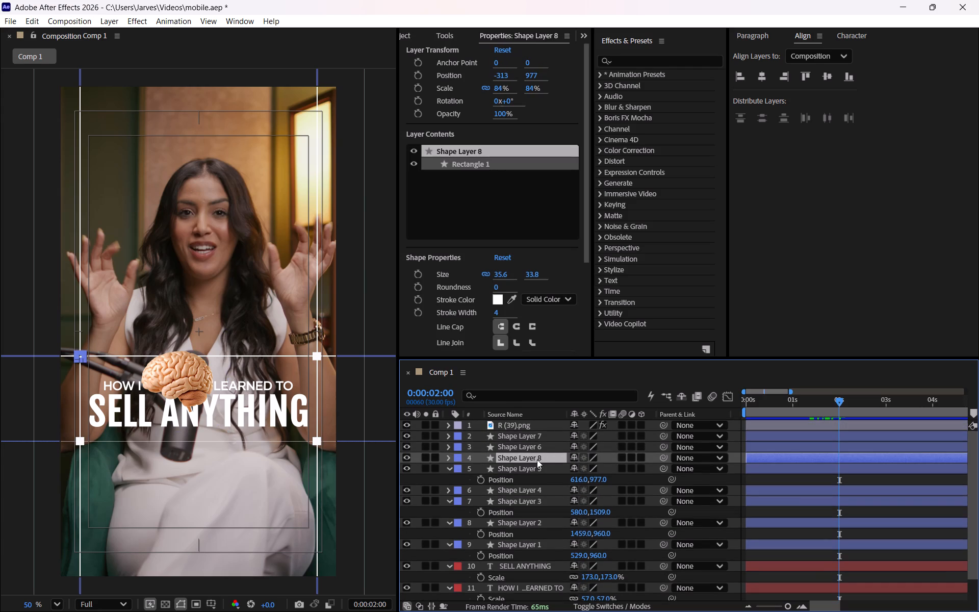
{"action": "left_click", "coordinate": [536, 469]}
{"action": "key", "text": "u"}
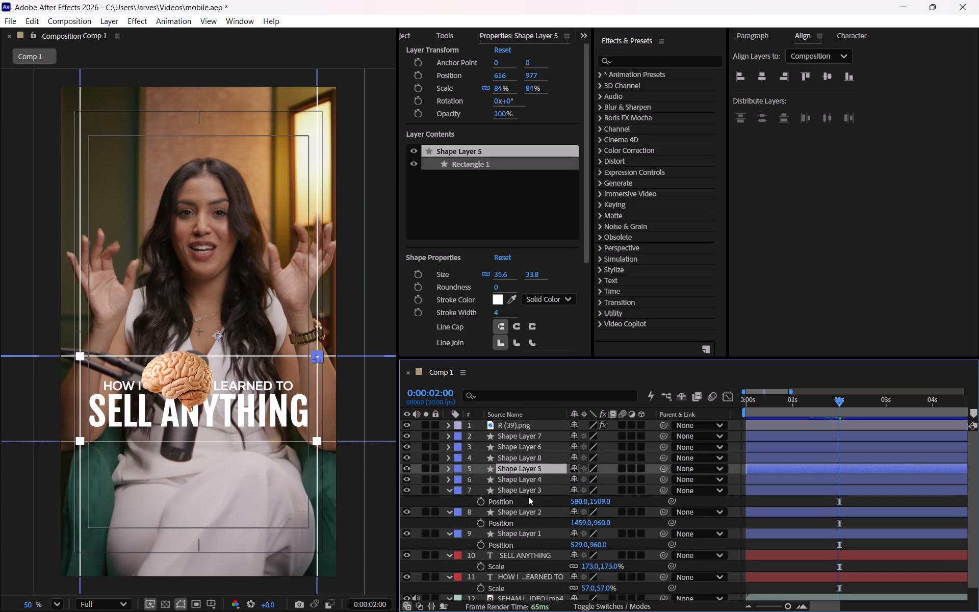
Collapse the revealed properties of Shape Layers 3, 2 and 1, both text layers and the SEHAM video layer.
{"action": "left_click", "coordinate": [527, 493]}
{"action": "key", "text": "u"}
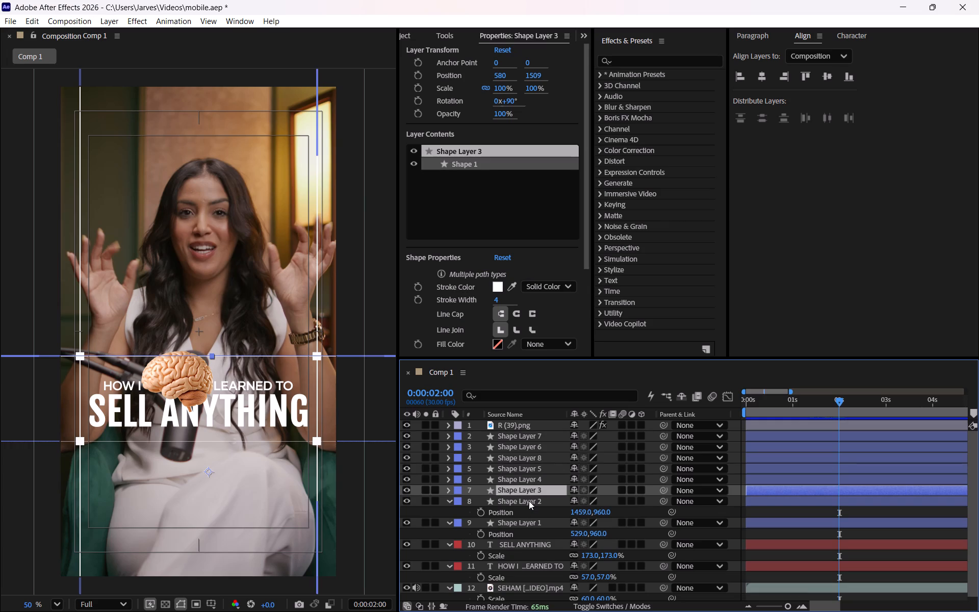
{"action": "left_click", "coordinate": [529, 501]}
{"action": "key", "text": "u"}
{"action": "left_click", "coordinate": [532, 511]}
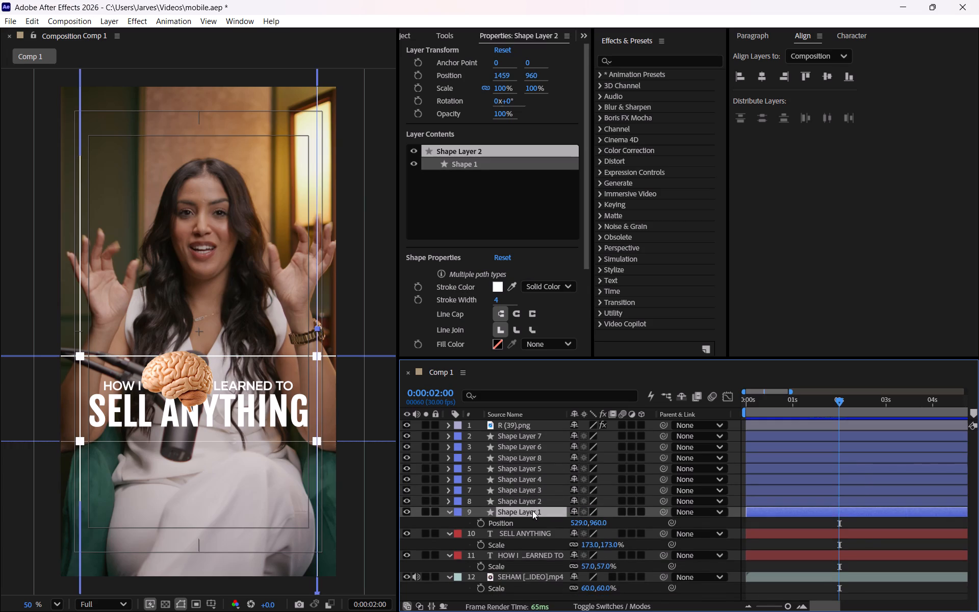
{"action": "key", "text": "u"}
{"action": "left_click", "coordinate": [539, 522]}
{"action": "key", "text": "u"}
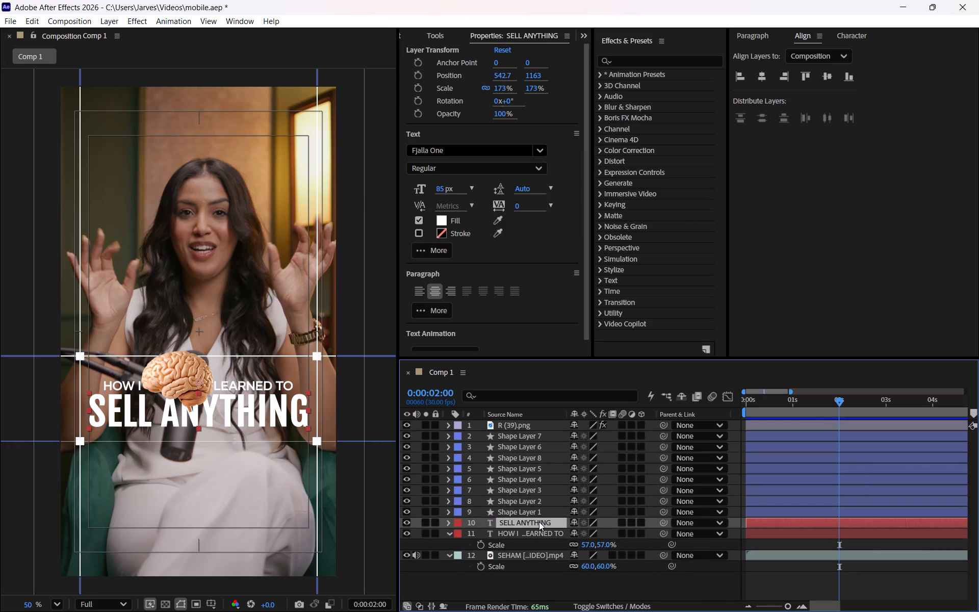
{"action": "left_click", "coordinate": [528, 531]}
{"action": "key", "text": "u"}
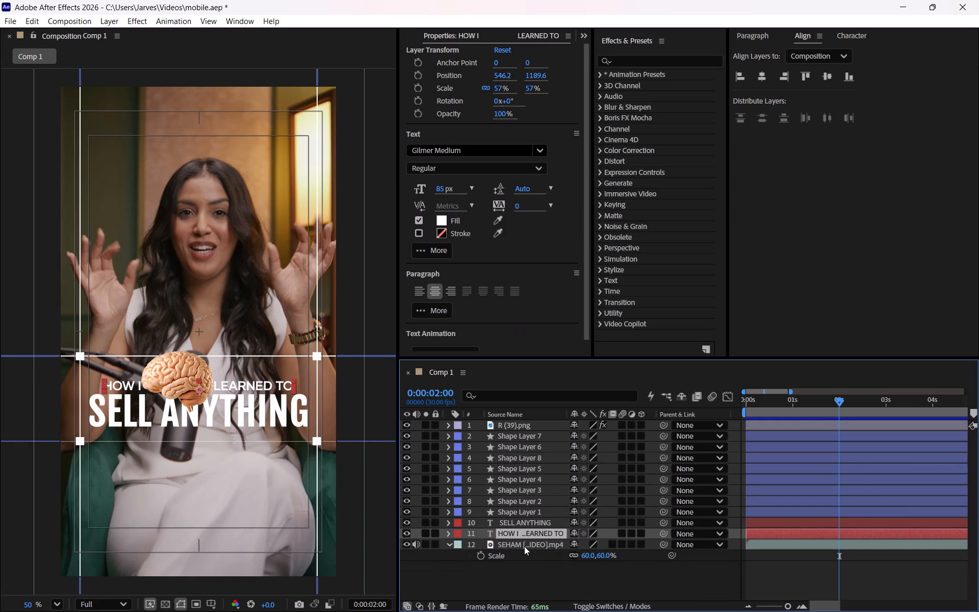
{"action": "left_click", "coordinate": [524, 546]}
{"action": "key", "text": "u"}
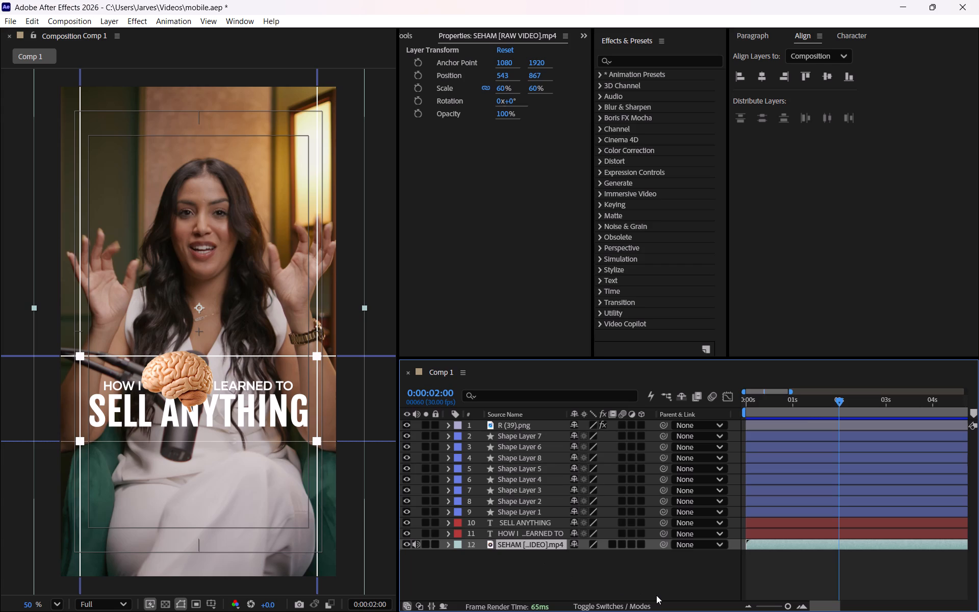
Make all eleven layers above the SEHAM video end at 0:00:02:00, compare with the tutorial, and deselect them.
{"action": "left_click", "coordinate": [544, 428]}
{"action": "key", "text": "alt+Tab"}
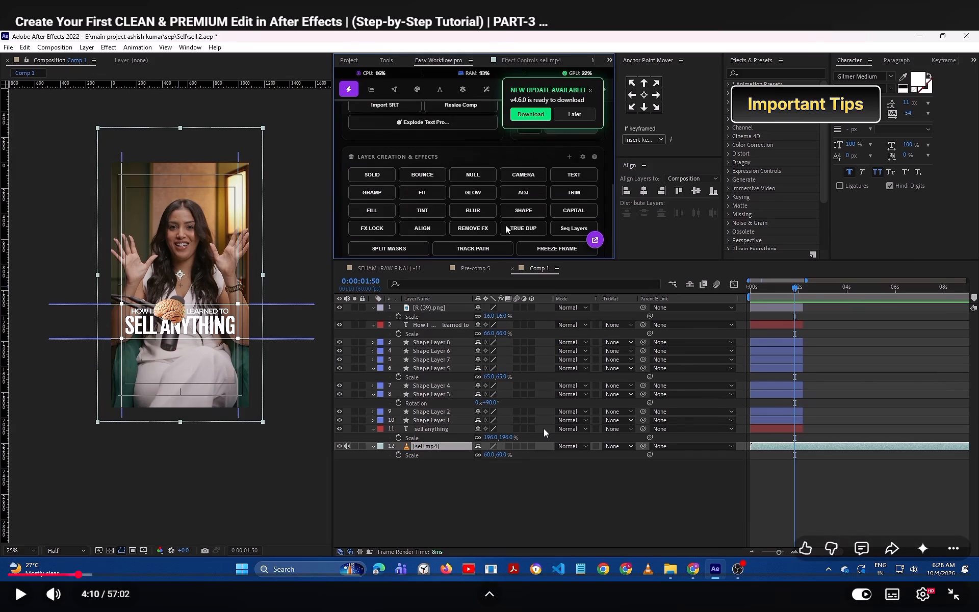
{"action": "key", "text": "alt+Tab"}
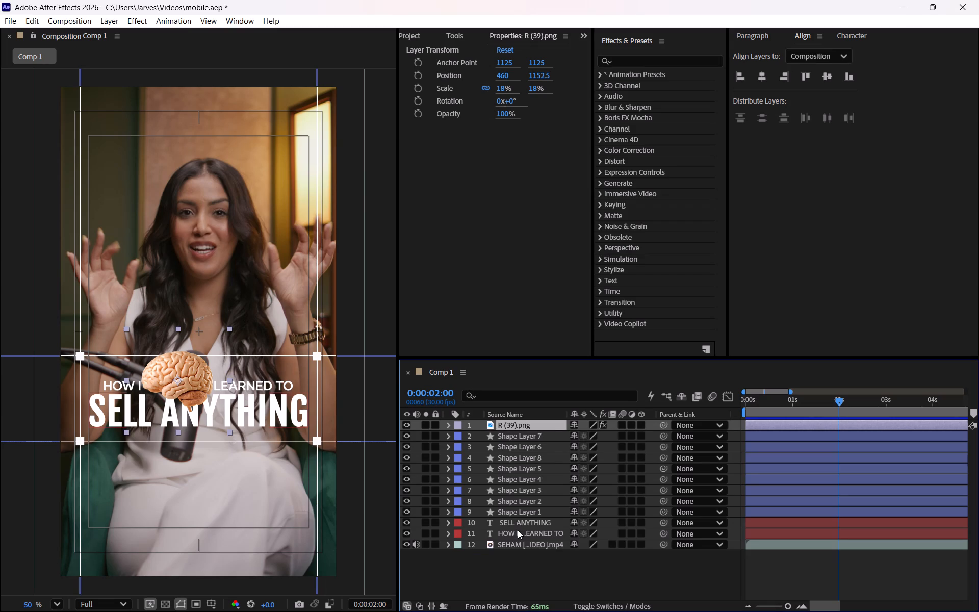
{"action": "left_click", "coordinate": [518, 533], "text": "shift"}
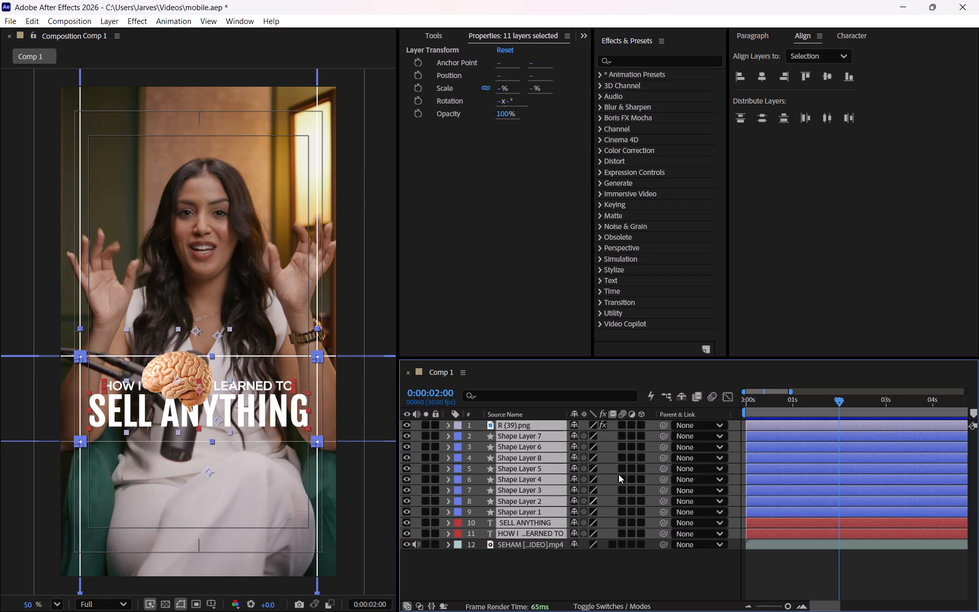
{"action": "key", "text": "bracketright"}
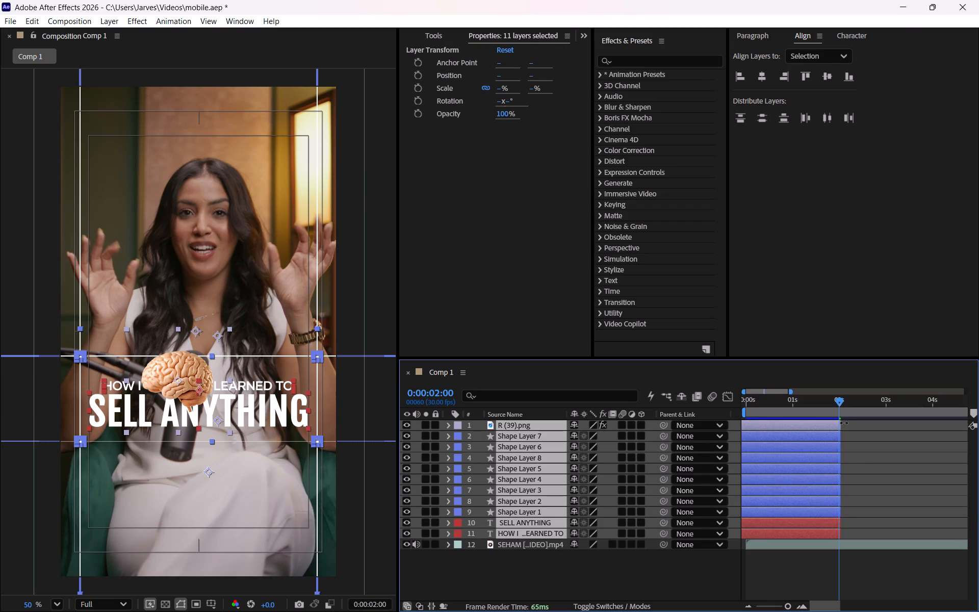
{"action": "key", "text": "alt+Tab"}
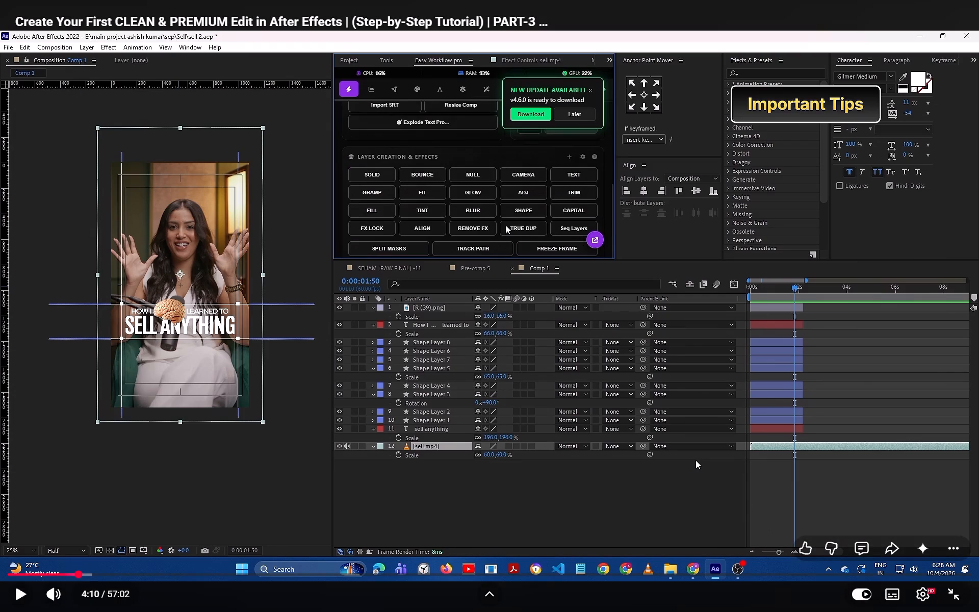
{"action": "key", "text": "alt+Tab"}
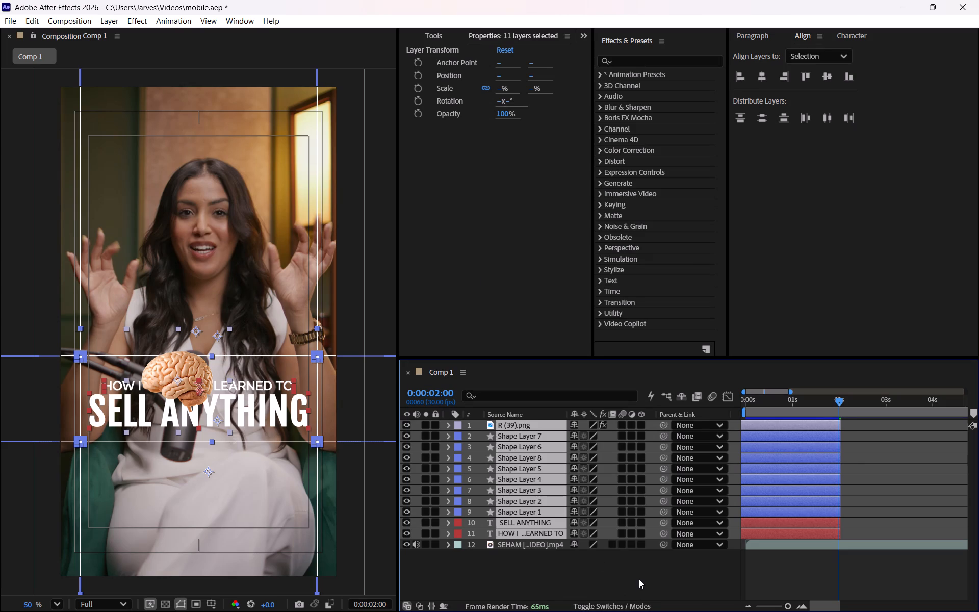
{"action": "left_click", "coordinate": [641, 576]}
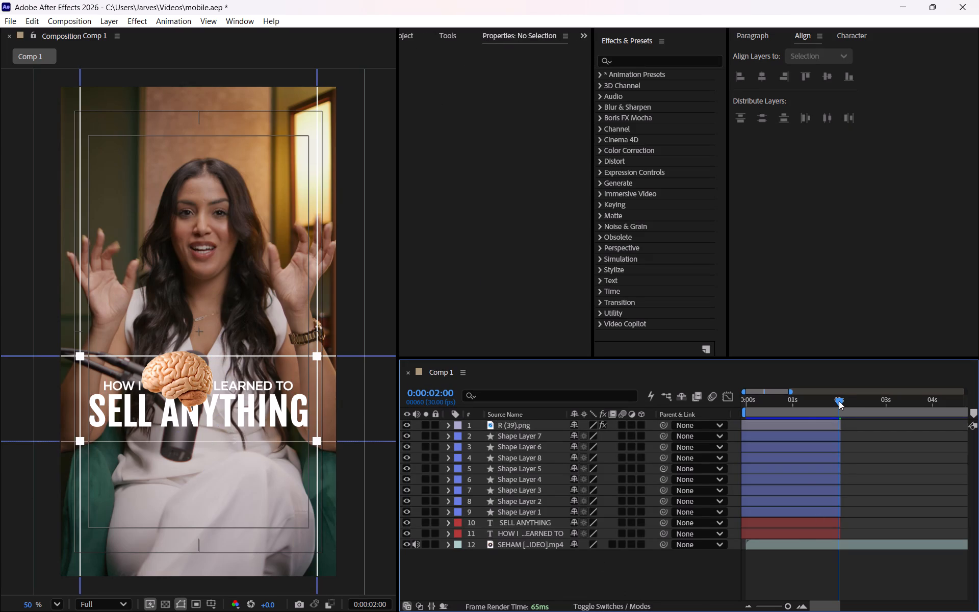
Scrub Comp 1 from its start to 0:00:02:00 to check the title layers' timing against the video.
{"action": "left_click", "coordinate": [839, 401]}
{"action": "left_click_drag", "start_coordinate": [839, 401], "coordinate": [727, 401]}
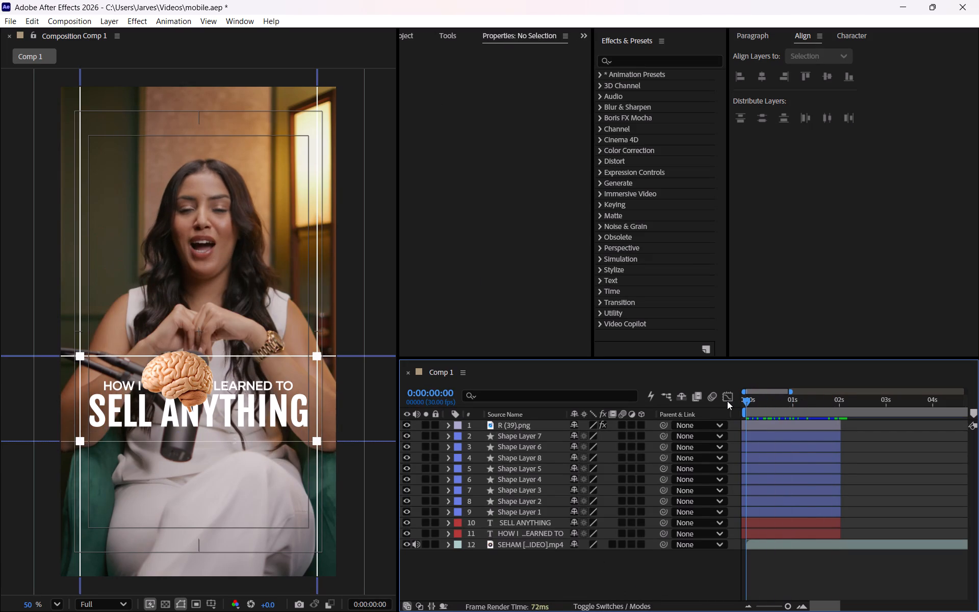
{"action": "left_click_drag", "start_coordinate": [727, 401], "coordinate": [818, 397]}
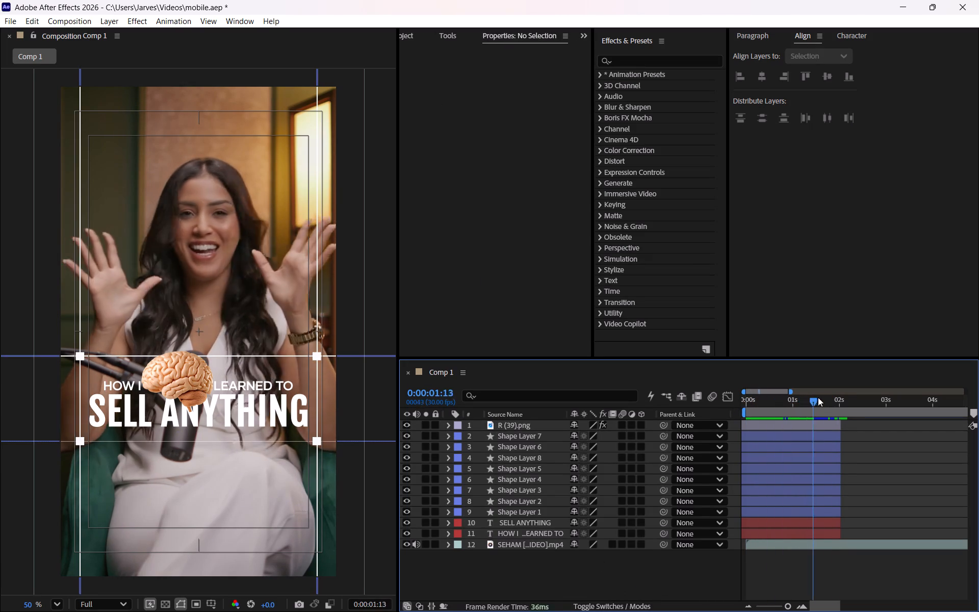
{"action": "left_click_drag", "start_coordinate": [818, 397], "coordinate": [838, 392]}
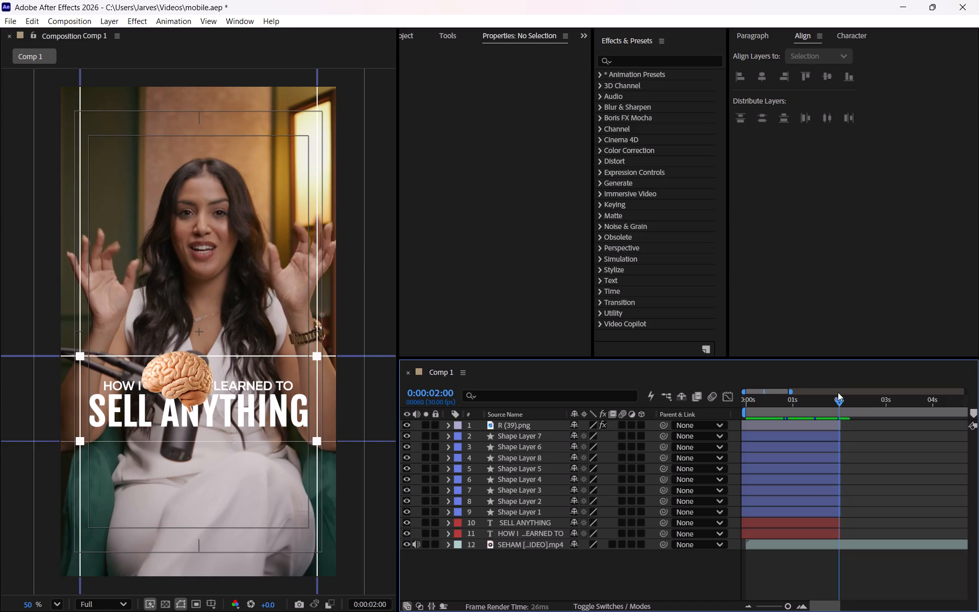
{"action": "left_click_drag", "start_coordinate": [838, 392], "coordinate": [837, 391]}
Switch to File Explorer and look through the downloaded Script and Animation folder for the tutorial's scripts.
{"action": "key", "text": "alt+Tab"}
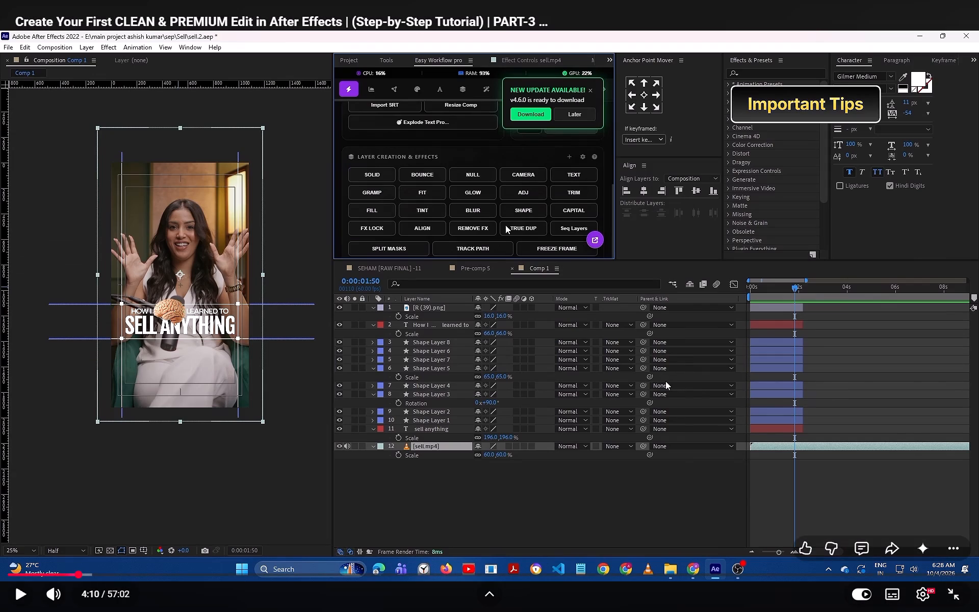
{"action": "key", "text": "super+e"}
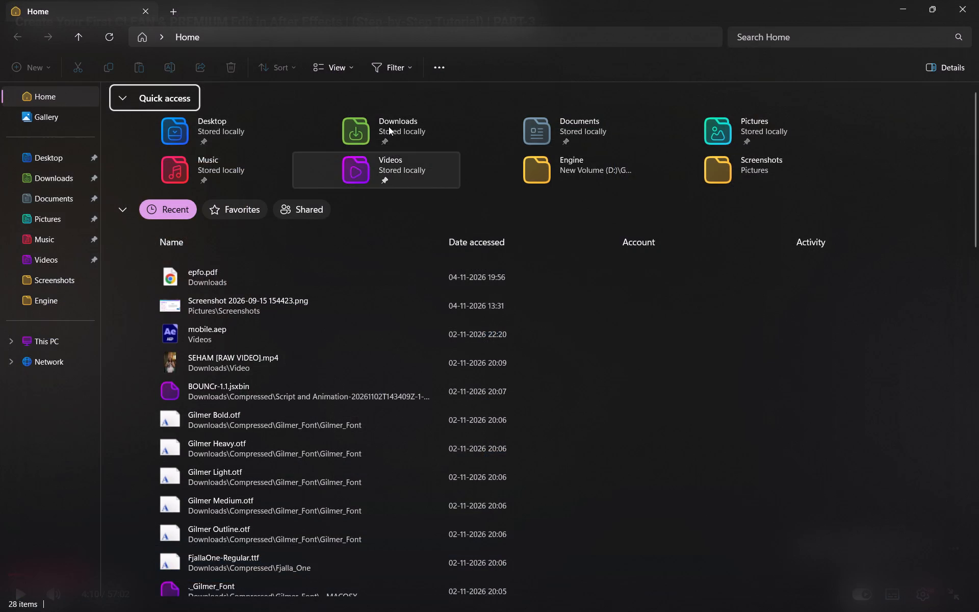
{"action": "double_click", "coordinate": [389, 126]}
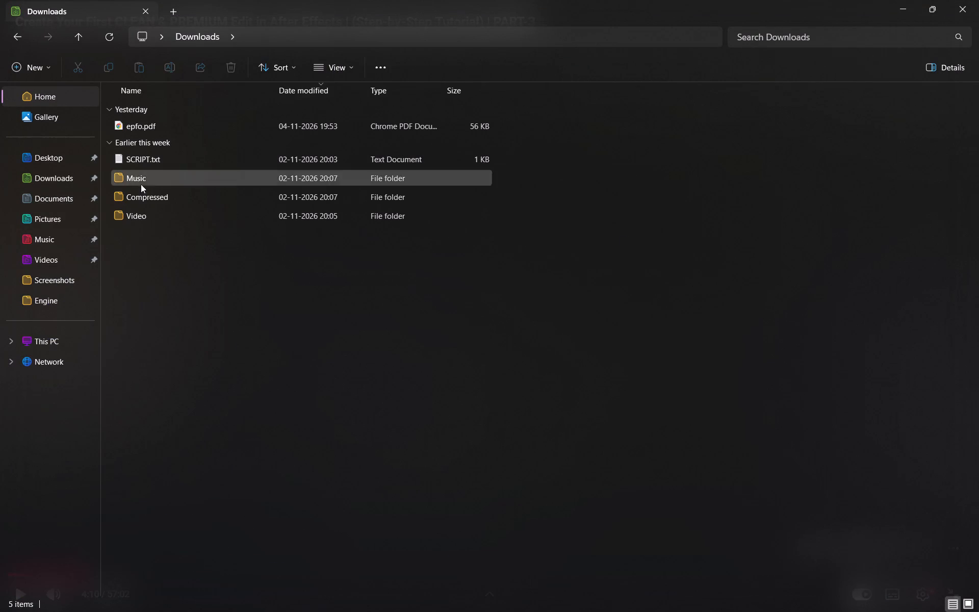
{"action": "double_click", "coordinate": [146, 203]}
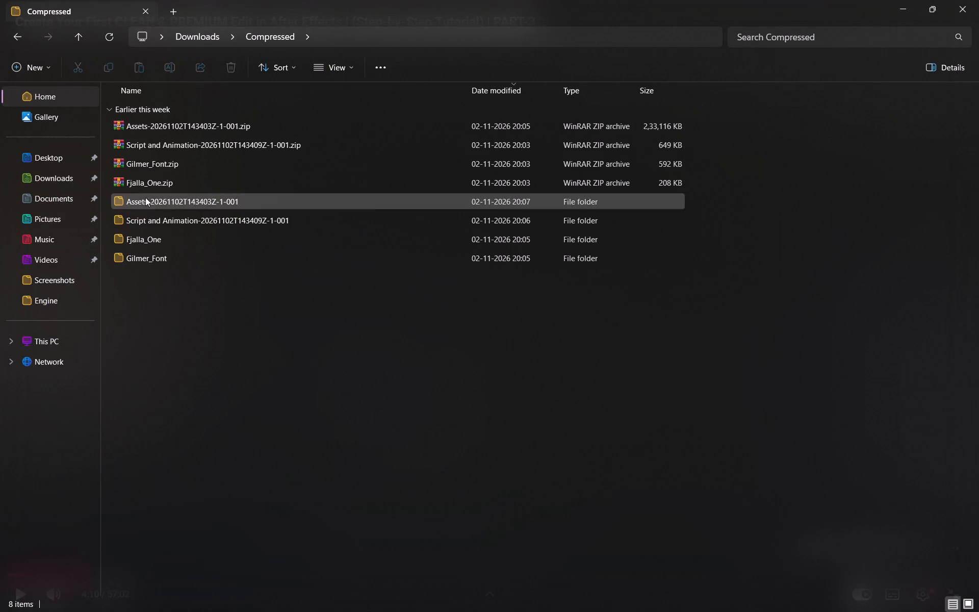
{"action": "double_click", "coordinate": [188, 216]}
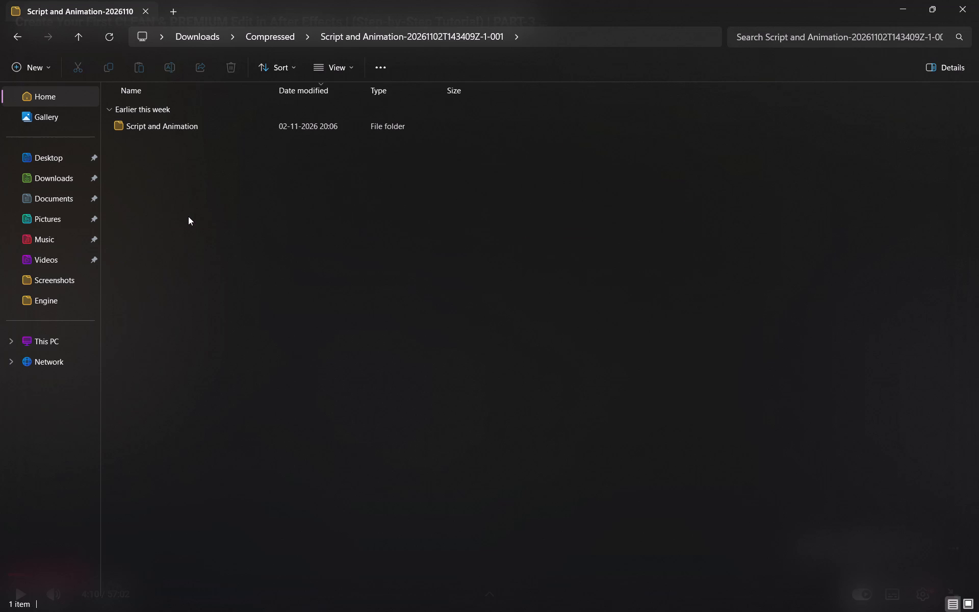
{"action": "double_click", "coordinate": [206, 133]}
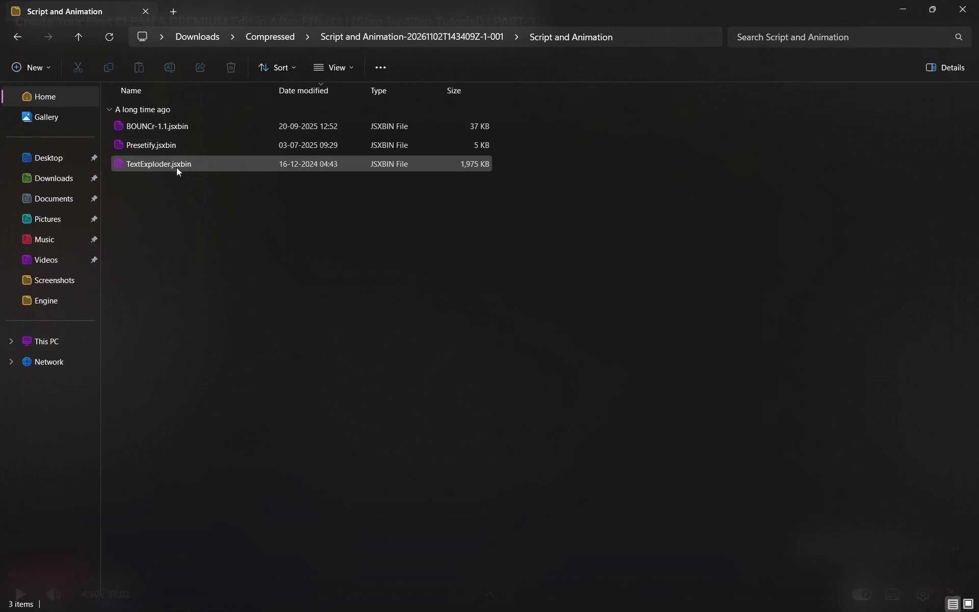
{"action": "key", "text": "alt+Tab"}
{"action": "key", "text": "alt+Tab"}
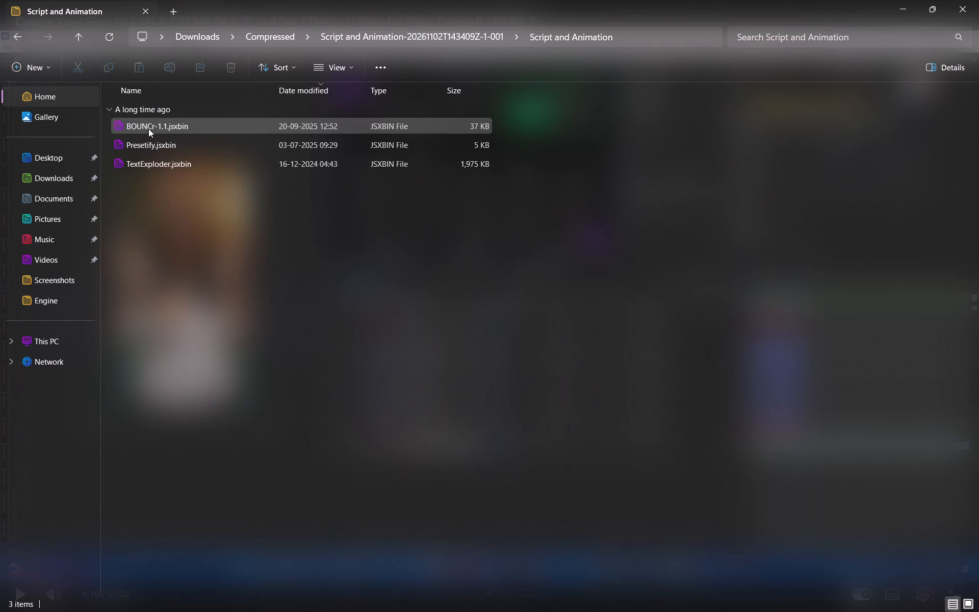
Return to the Downloads folder, open SCRIPT.txt to read the timed voice-over script, and close it.
{"action": "left_click", "coordinate": [21, 36]}
{"action": "left_click", "coordinate": [21, 36]}
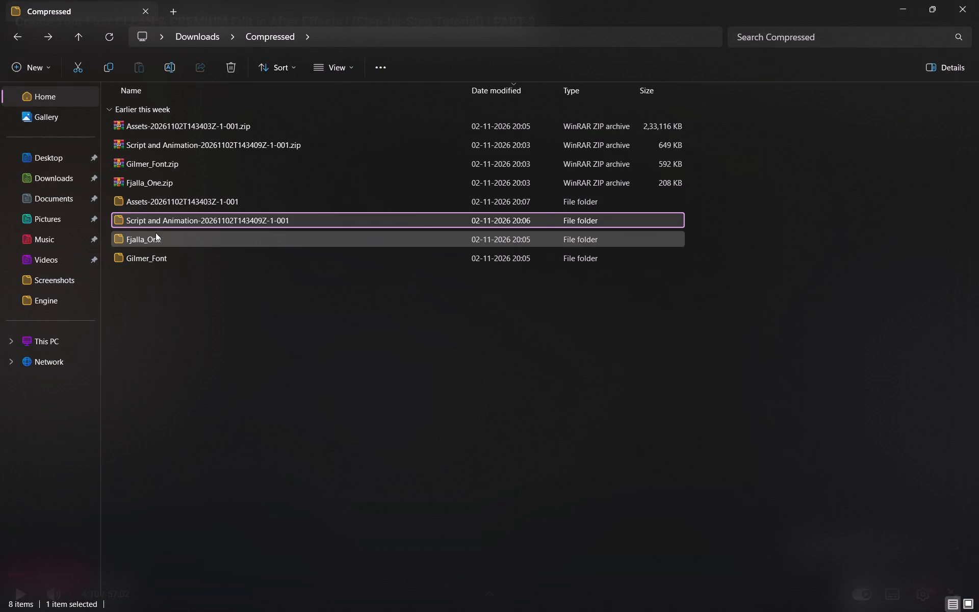
{"action": "left_click", "coordinate": [10, 36]}
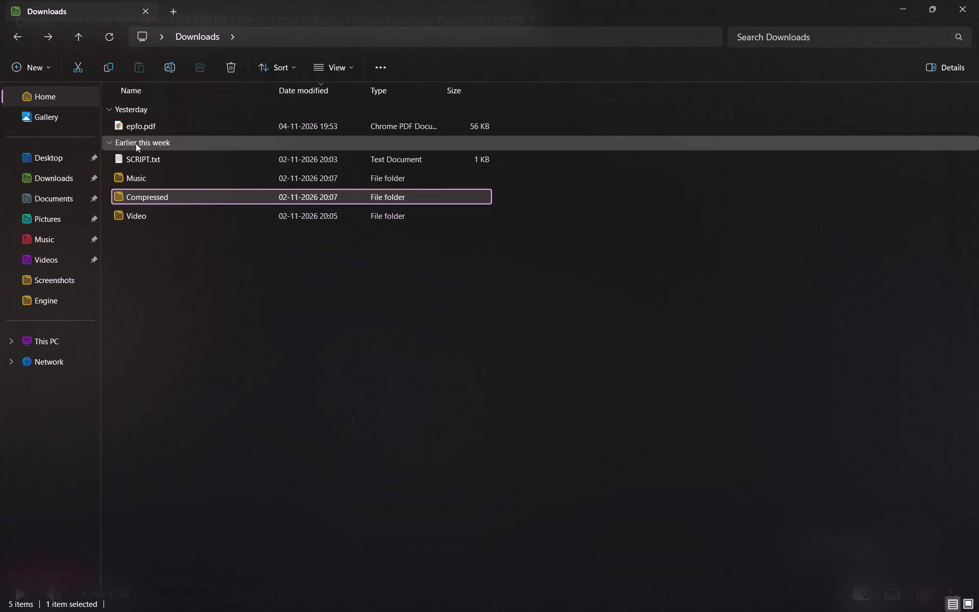
{"action": "double_click", "coordinate": [144, 157]}
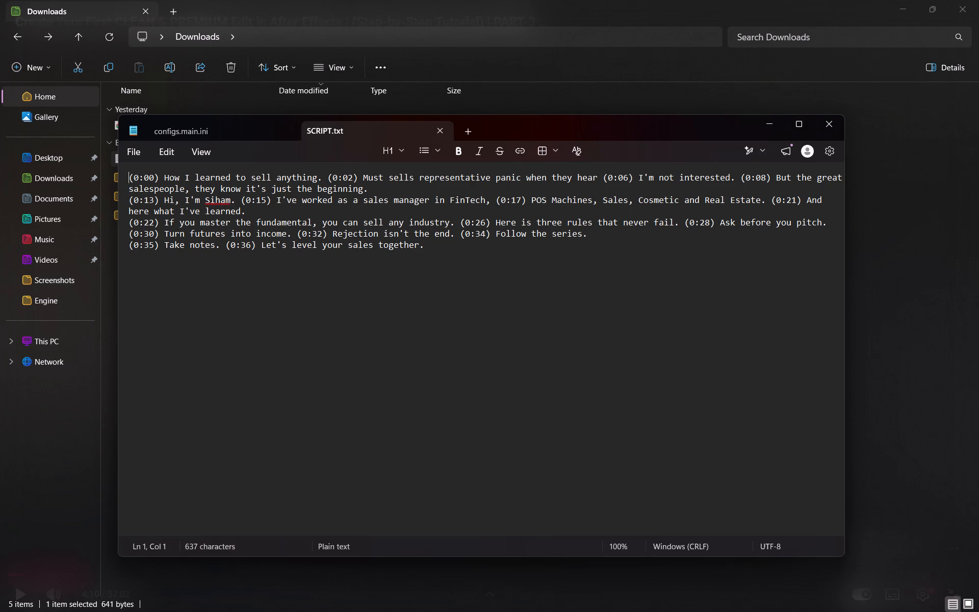
{"action": "scroll", "coordinate": [589, 370], "scroll_direction": "down", "scroll_amount": 2}
{"action": "left_click", "coordinate": [439, 129]}
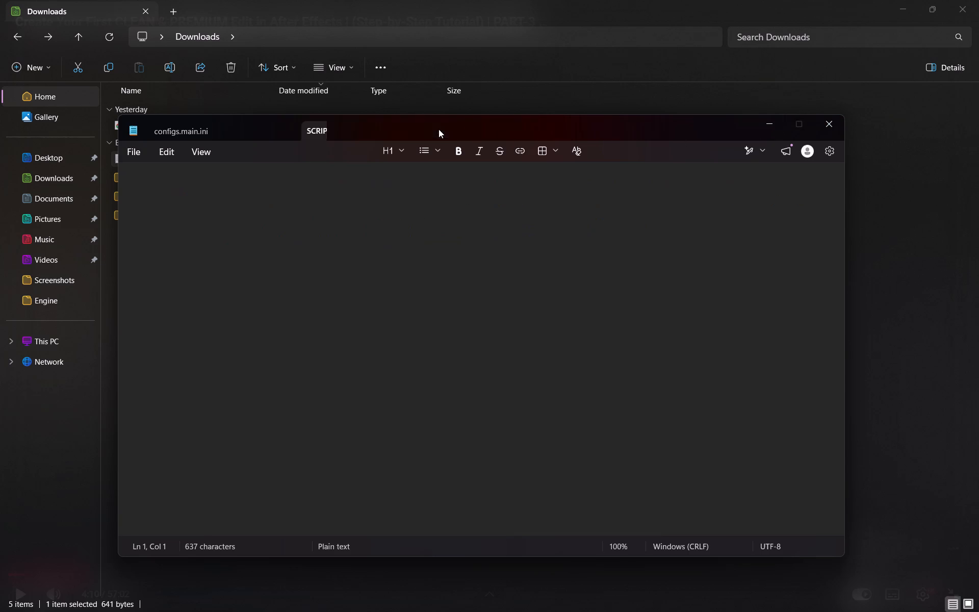
{"action": "left_click", "coordinate": [519, 368]}
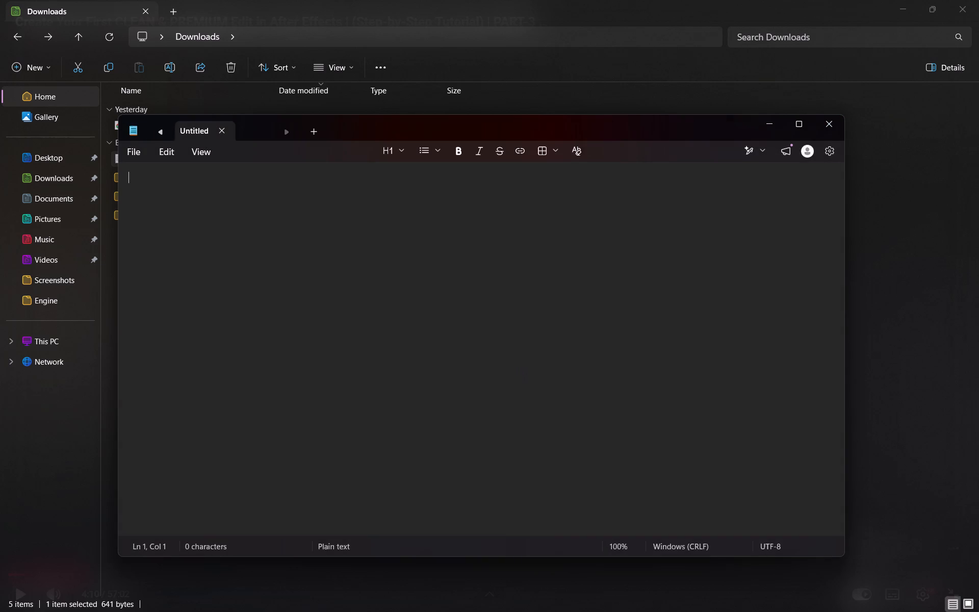
{"action": "left_click", "coordinate": [219, 133]}
{"action": "left_click", "coordinate": [244, 330]}
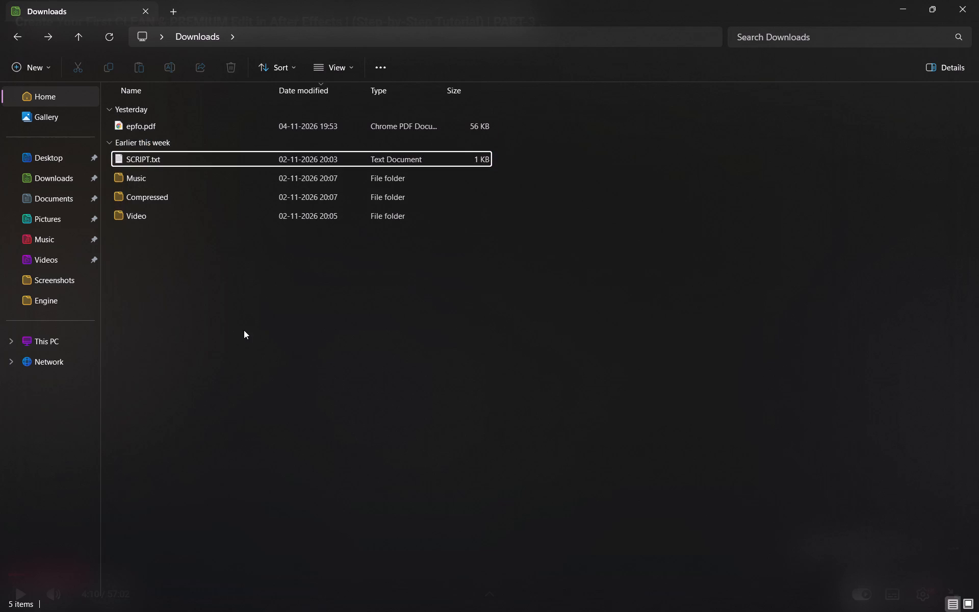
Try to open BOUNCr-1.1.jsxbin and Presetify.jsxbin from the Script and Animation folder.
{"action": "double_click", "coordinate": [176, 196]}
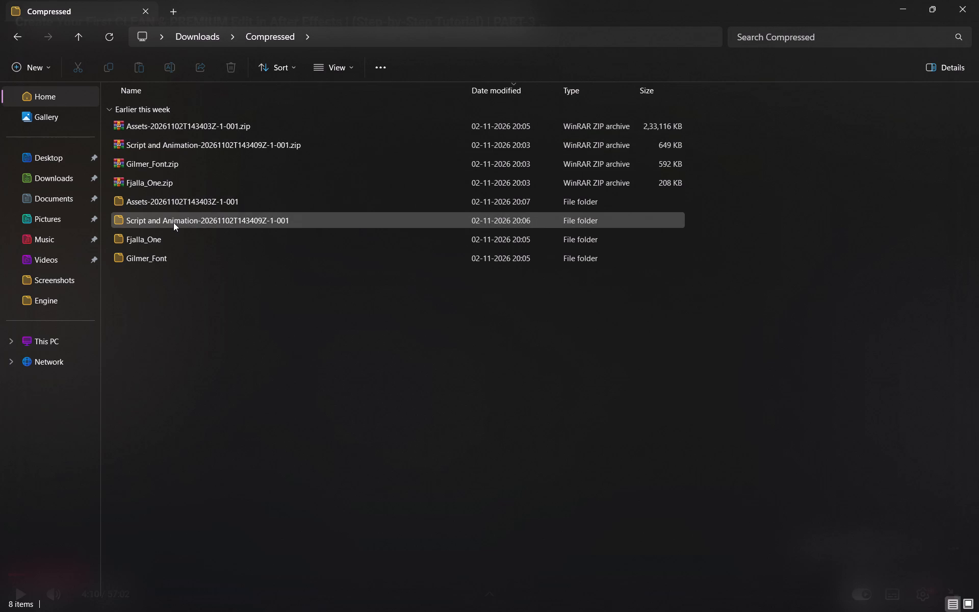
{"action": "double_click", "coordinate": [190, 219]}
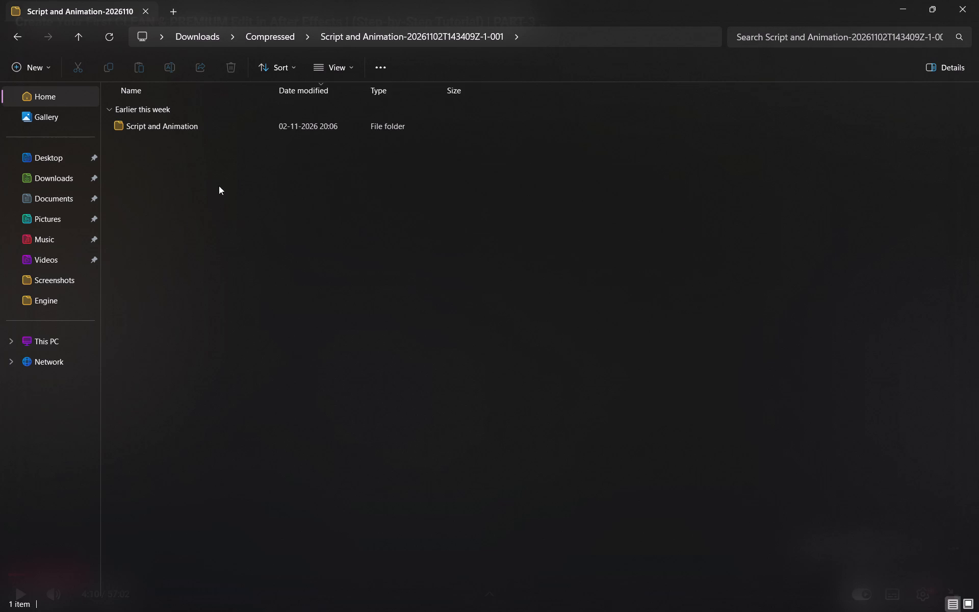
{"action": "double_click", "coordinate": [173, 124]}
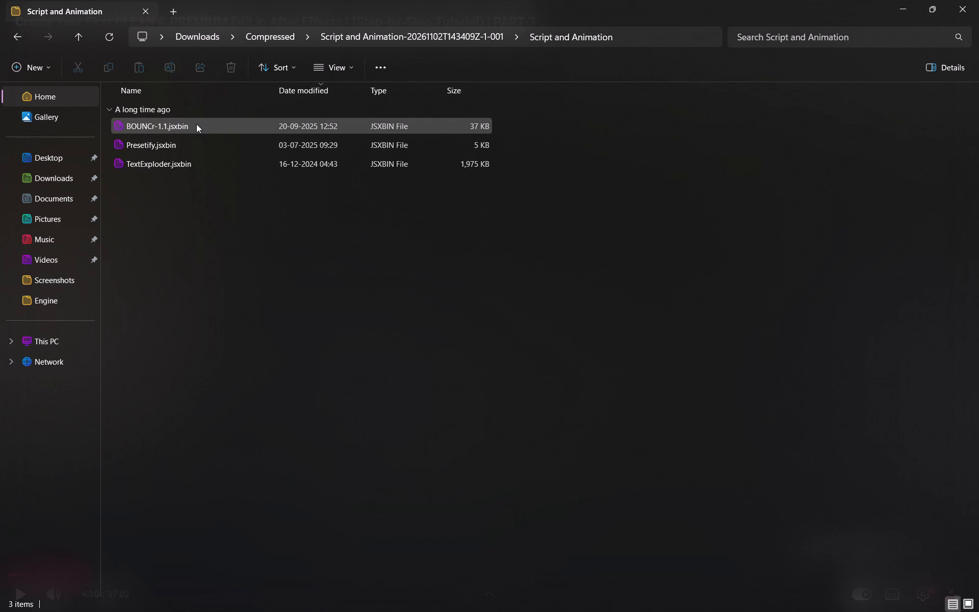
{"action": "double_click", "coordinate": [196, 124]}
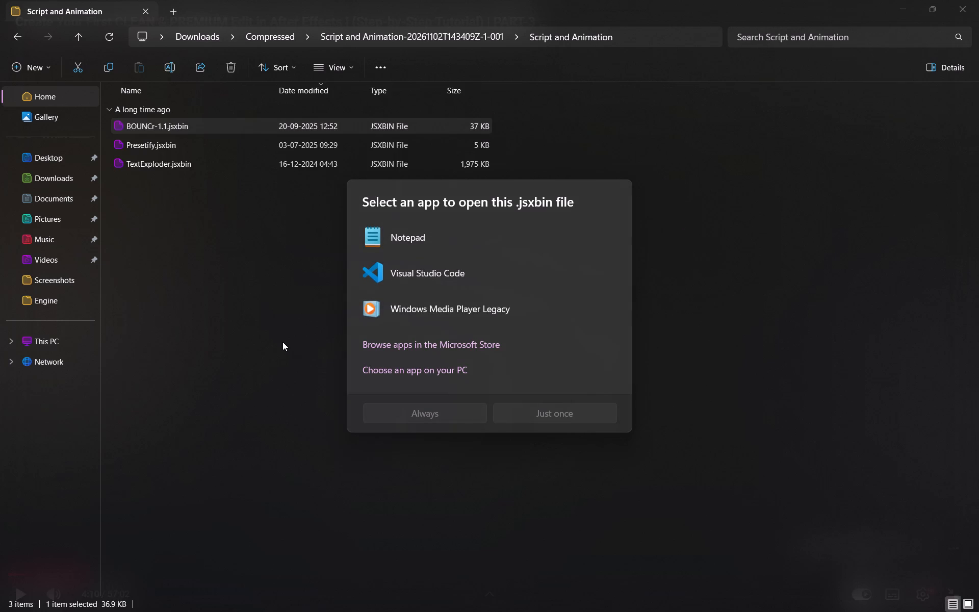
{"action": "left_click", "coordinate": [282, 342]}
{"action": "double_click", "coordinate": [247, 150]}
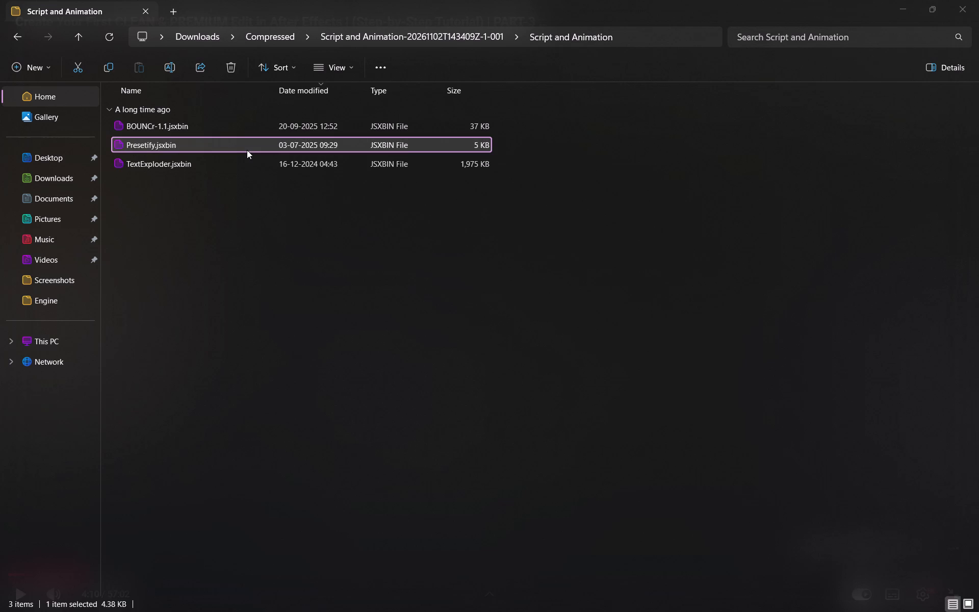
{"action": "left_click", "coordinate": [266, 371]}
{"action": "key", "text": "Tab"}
Switch to the Chrome tutorial and watch how the solid above the video gets its black fill, pausing at 4:15.
{"action": "key", "text": "alt+Tab"}
{"action": "key", "text": "space"}
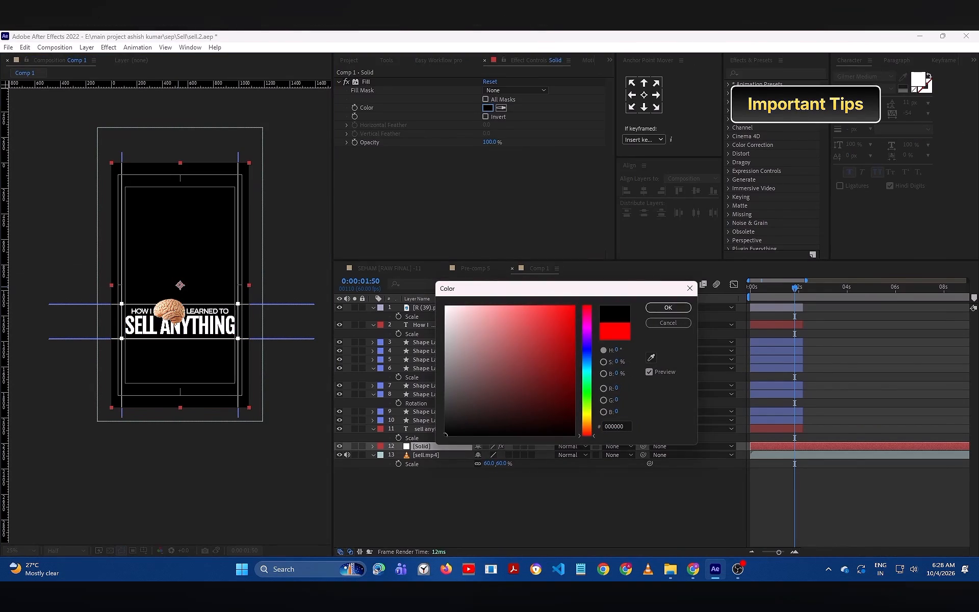
{"action": "key", "text": "space"}
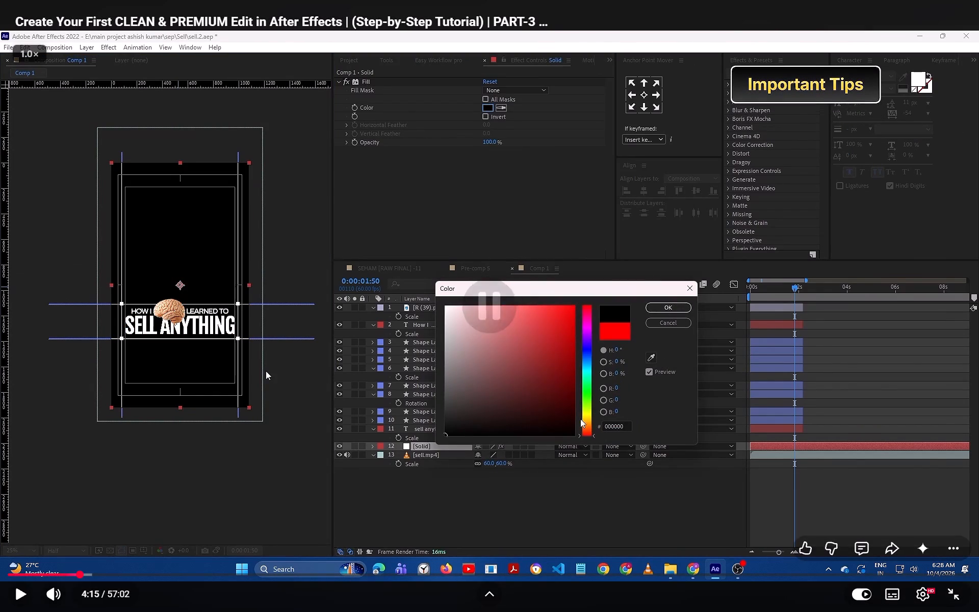
Exit the full-screen video and read its expanded description for the tools, plugins and practice assets used.
{"action": "key", "text": "f"}
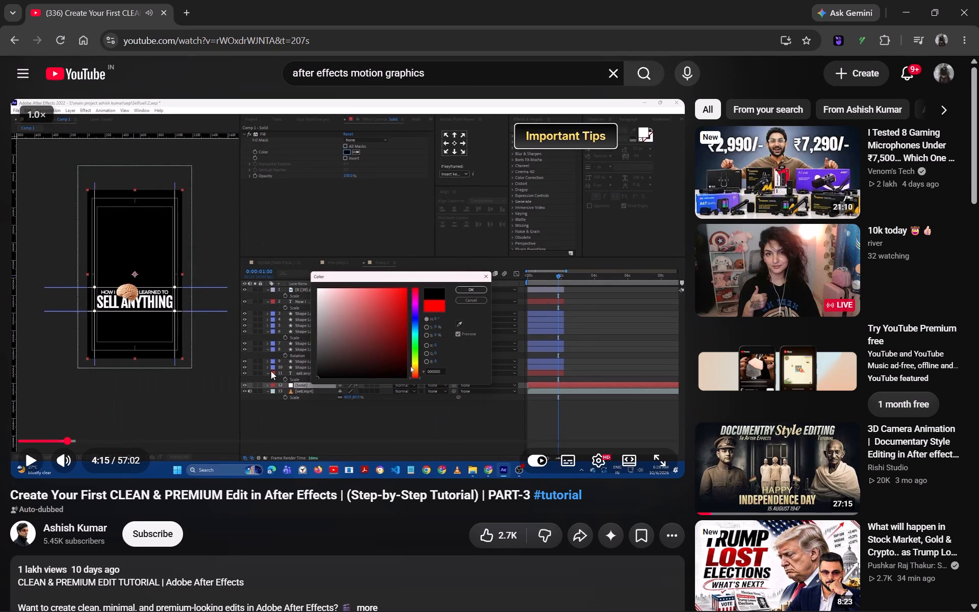
{"action": "scroll", "coordinate": [264, 421], "scroll_direction": "down", "scroll_amount": 2}
{"action": "left_click", "coordinate": [364, 473]}
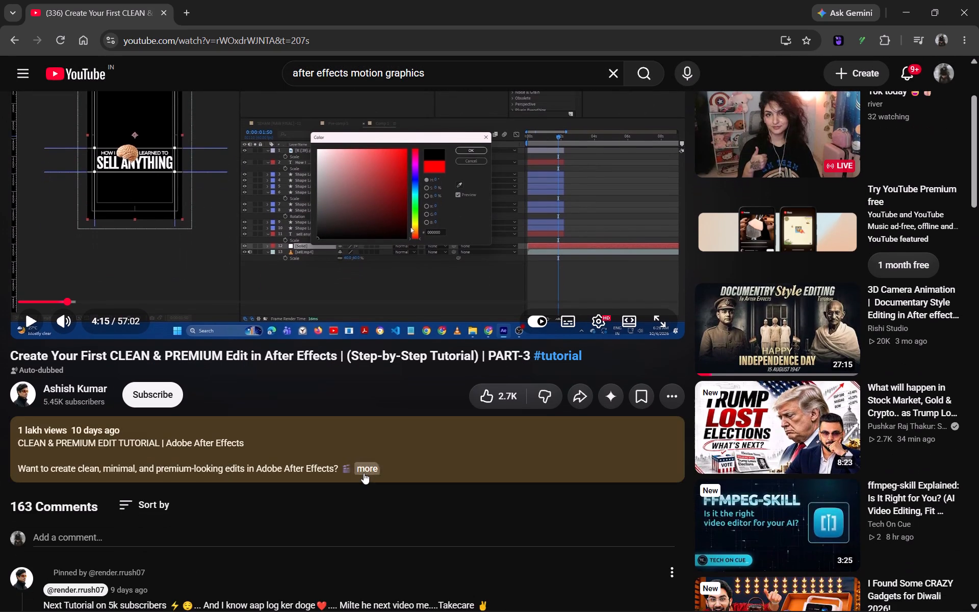
{"action": "scroll", "coordinate": [277, 439], "scroll_direction": "down", "scroll_amount": 3}
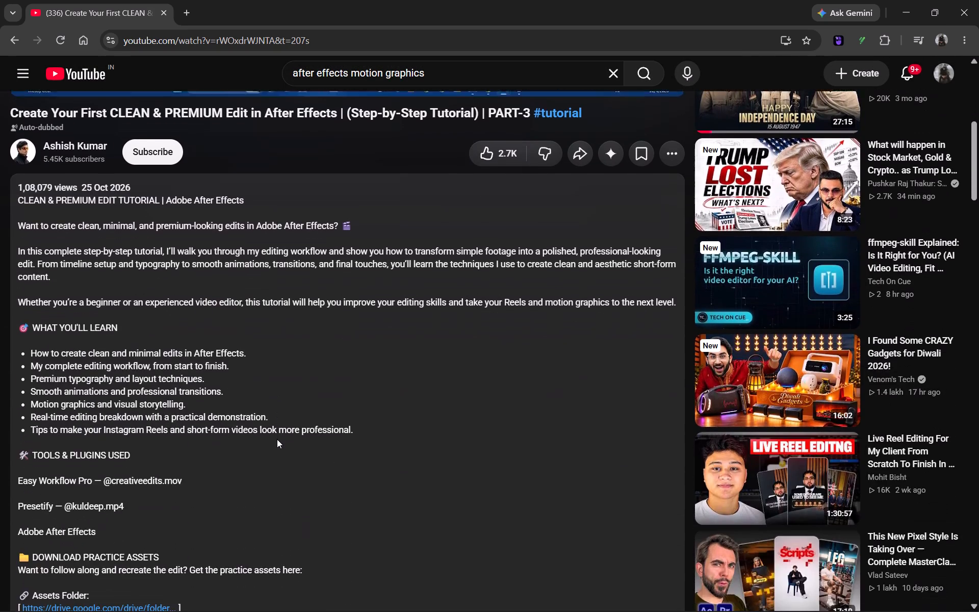
{"action": "scroll", "coordinate": [277, 439], "scroll_direction": "down", "scroll_amount": 1}
{"action": "scroll", "coordinate": [176, 440], "scroll_direction": "down", "scroll_amount": 1}
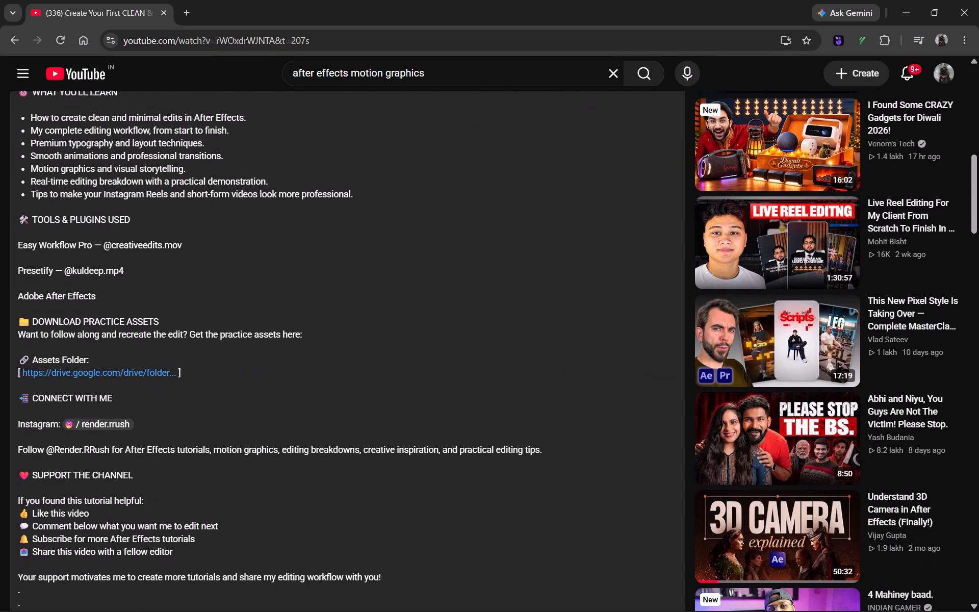
{"action": "scroll", "coordinate": [310, 457], "scroll_direction": "down", "scroll_amount": 2}
{"action": "scroll", "coordinate": [310, 457], "scroll_direction": "up", "scroll_amount": 7}
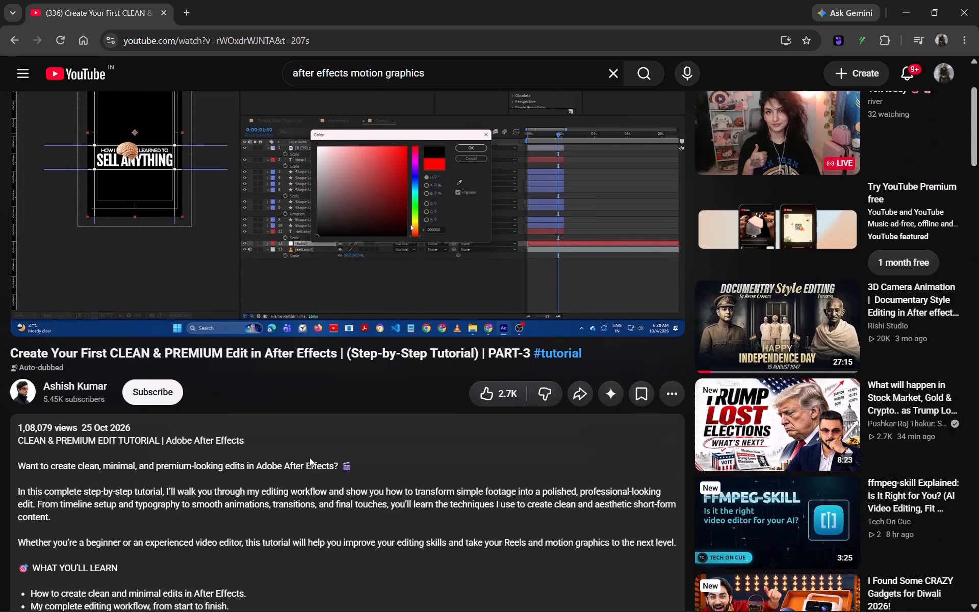
{"action": "scroll", "coordinate": [424, 417], "scroll_direction": "up", "scroll_amount": 4}
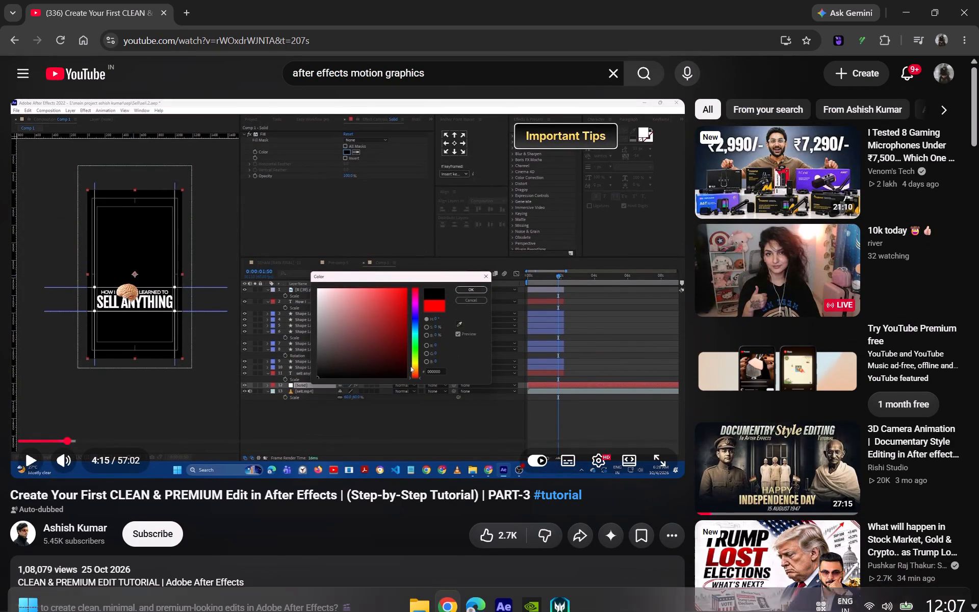
Minimise the current tutorial, browse the search results, and open "How to Edit VIRAL Short Form Motion Graphic Reels in After Effects!" in full view.
{"action": "scroll", "coordinate": [447, 369], "scroll_direction": "down", "scroll_amount": 1}
{"action": "key", "text": "i"}
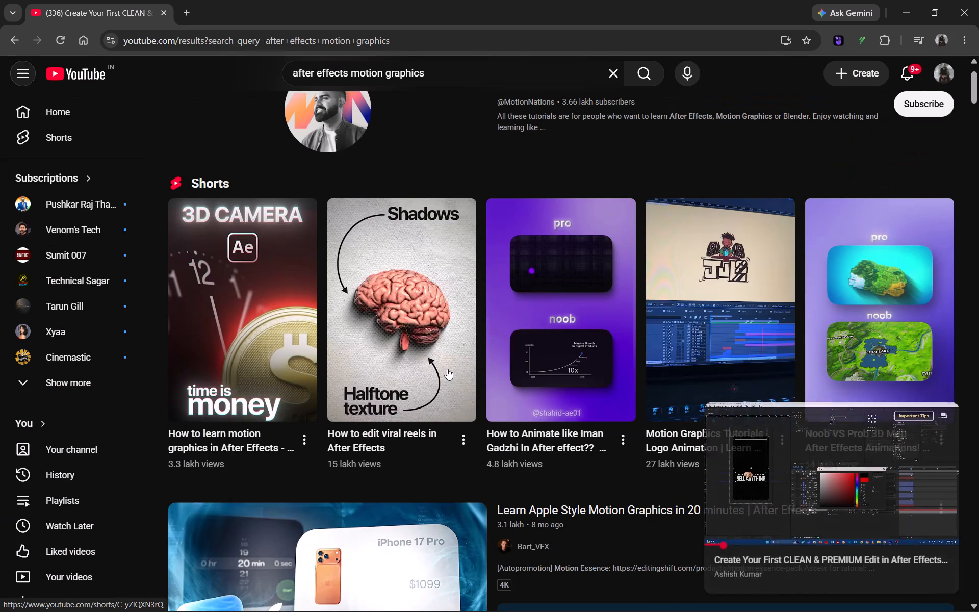
{"action": "scroll", "coordinate": [553, 379], "scroll_direction": "up", "scroll_amount": 3}
{"action": "scroll", "coordinate": [553, 379], "scroll_direction": "down", "scroll_amount": 3}
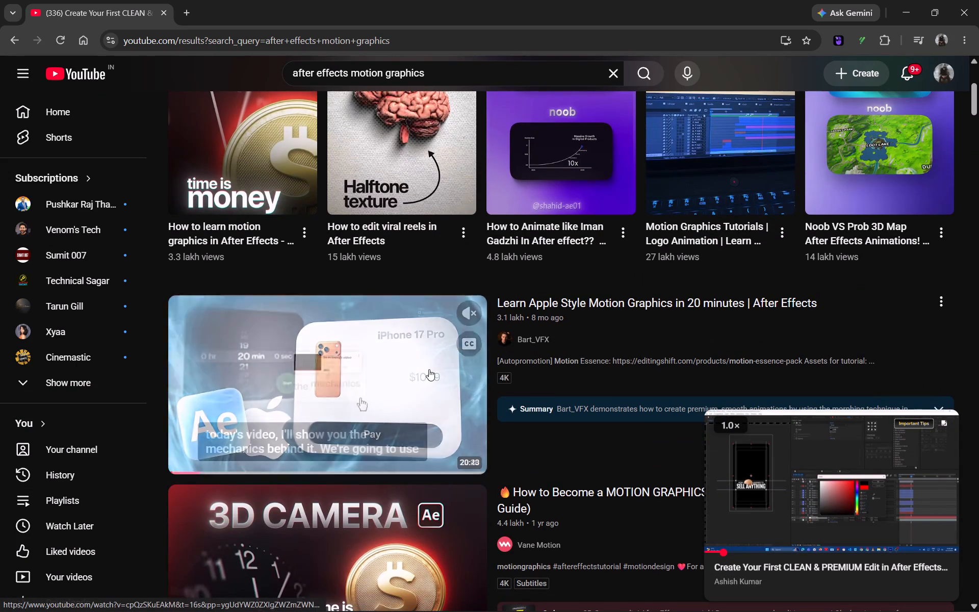
{"action": "scroll", "coordinate": [411, 399], "scroll_direction": "down", "scroll_amount": 1}
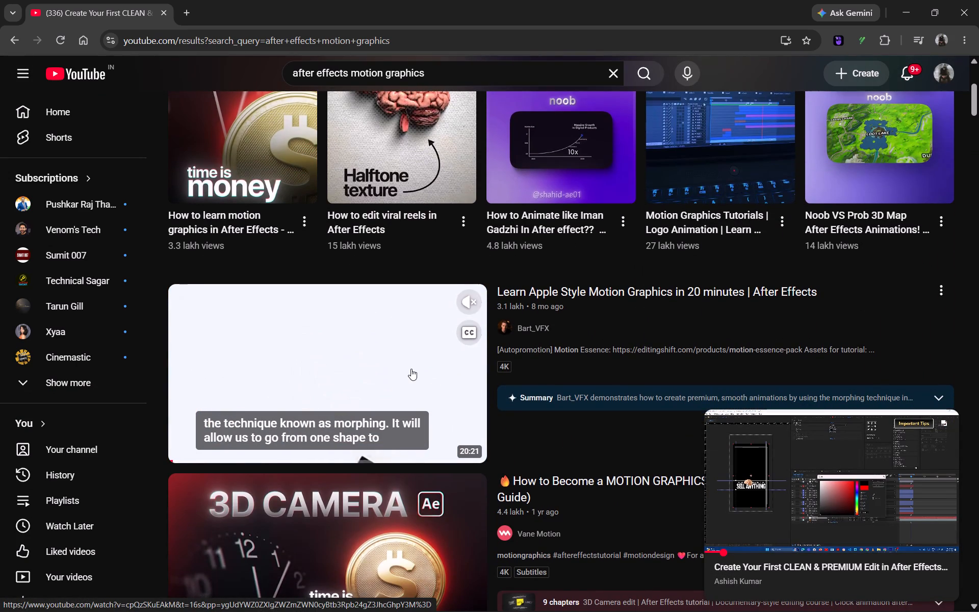
{"action": "scroll", "coordinate": [387, 366], "scroll_direction": "down", "scroll_amount": 1}
{"action": "scroll", "coordinate": [427, 474], "scroll_direction": "down", "scroll_amount": 1}
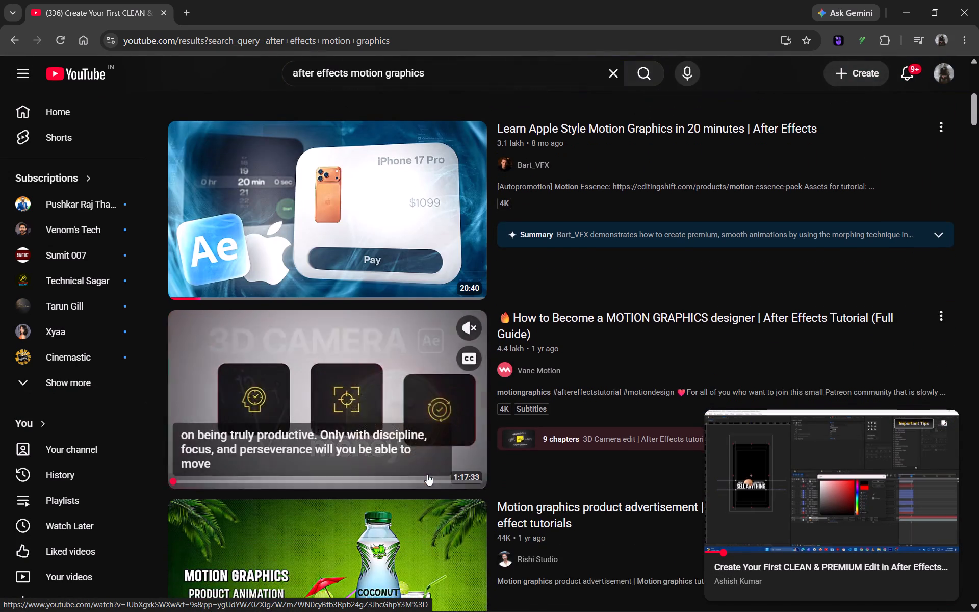
{"action": "scroll", "coordinate": [427, 474], "scroll_direction": "down", "scroll_amount": 3}
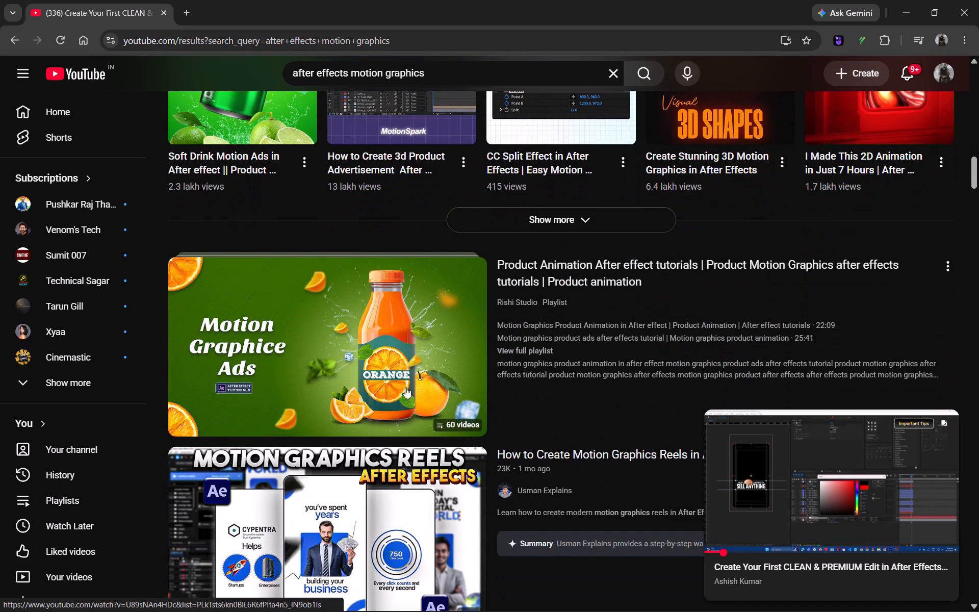
{"action": "scroll", "coordinate": [405, 387], "scroll_direction": "down", "scroll_amount": 3}
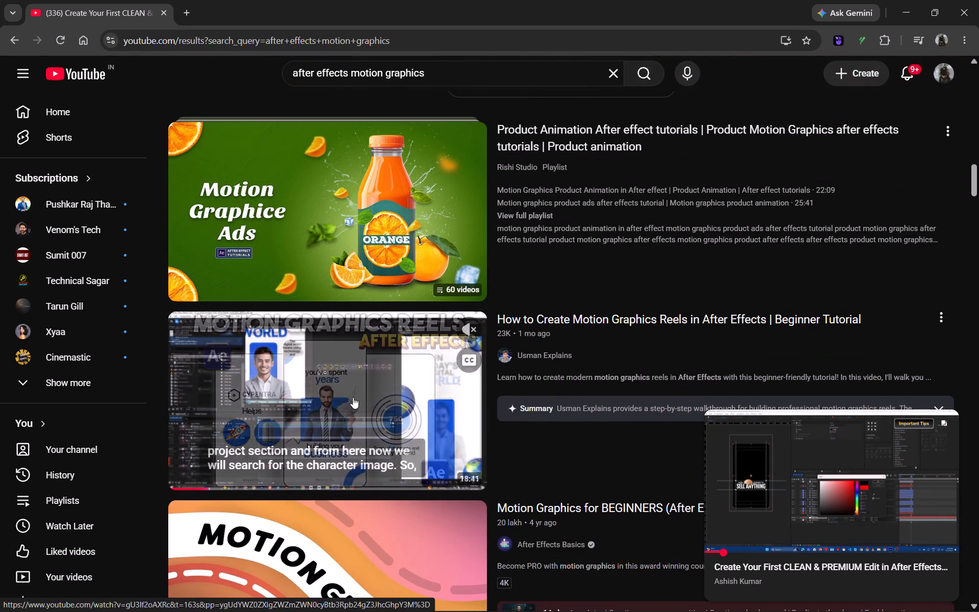
{"action": "scroll", "coordinate": [412, 460], "scroll_direction": "down", "scroll_amount": 1}
{"action": "scroll", "coordinate": [414, 405], "scroll_direction": "down", "scroll_amount": 3}
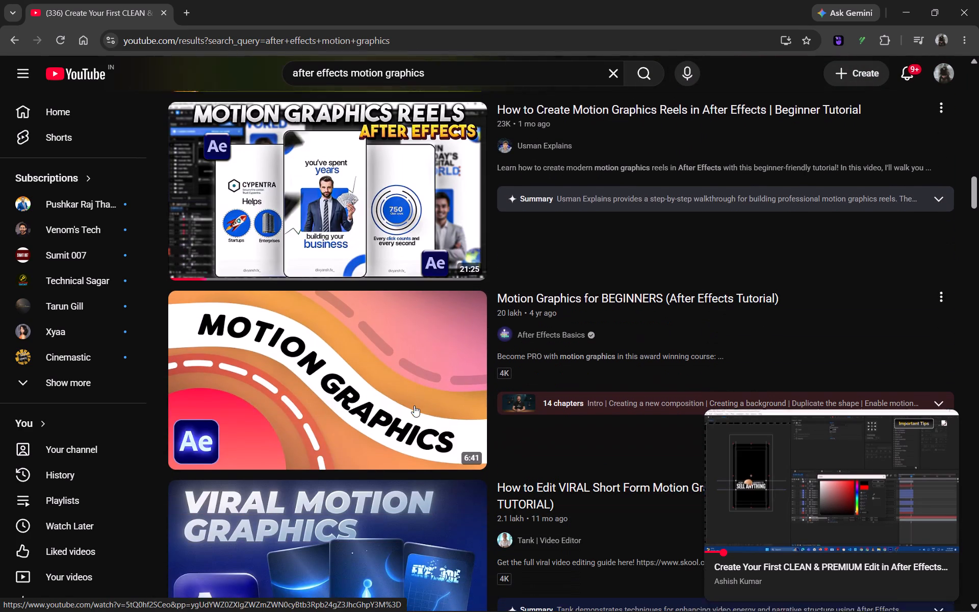
{"action": "scroll", "coordinate": [414, 405], "scroll_direction": "down", "scroll_amount": 3}
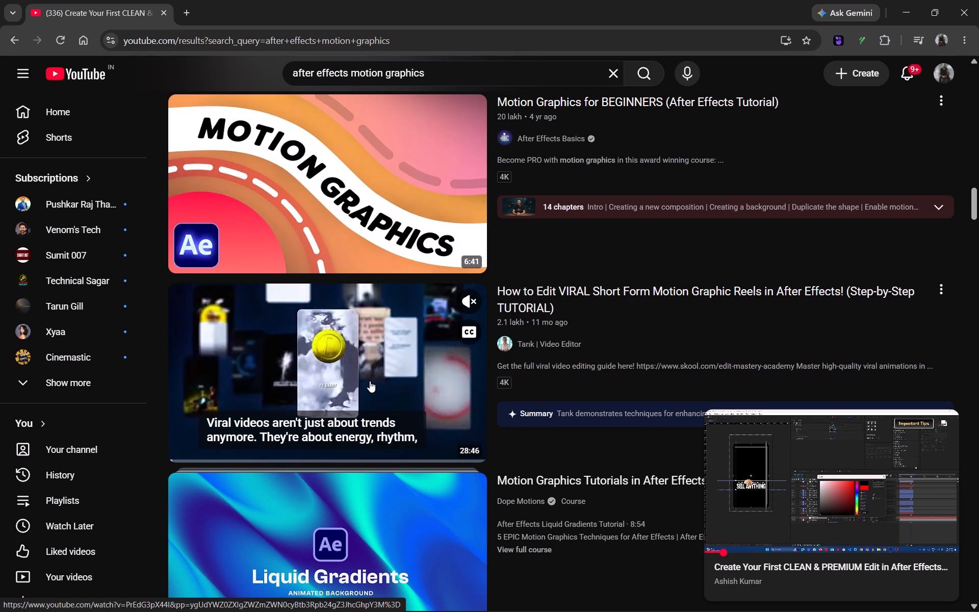
{"action": "left_click", "coordinate": [370, 381]}
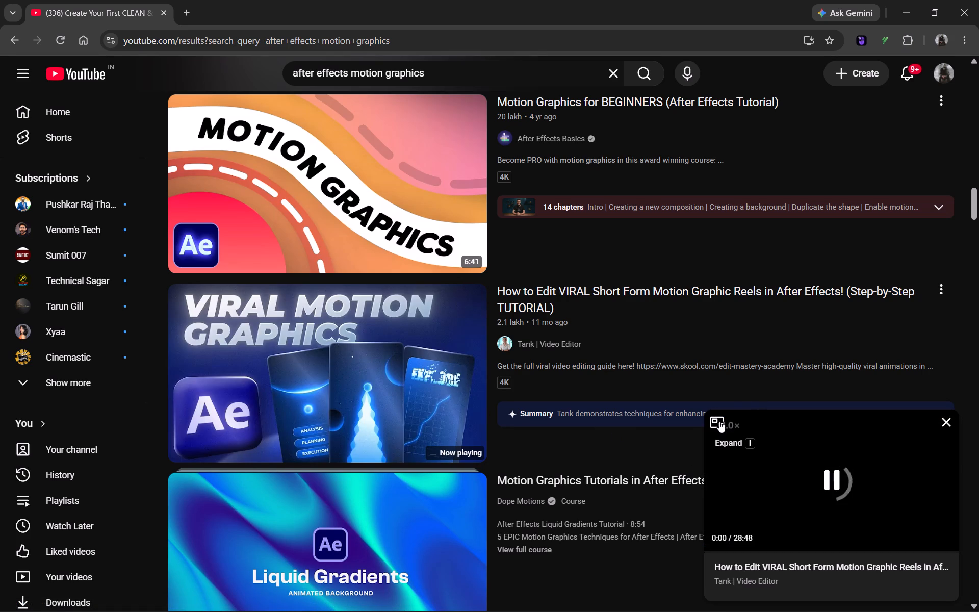
{"action": "left_click", "coordinate": [719, 421]}
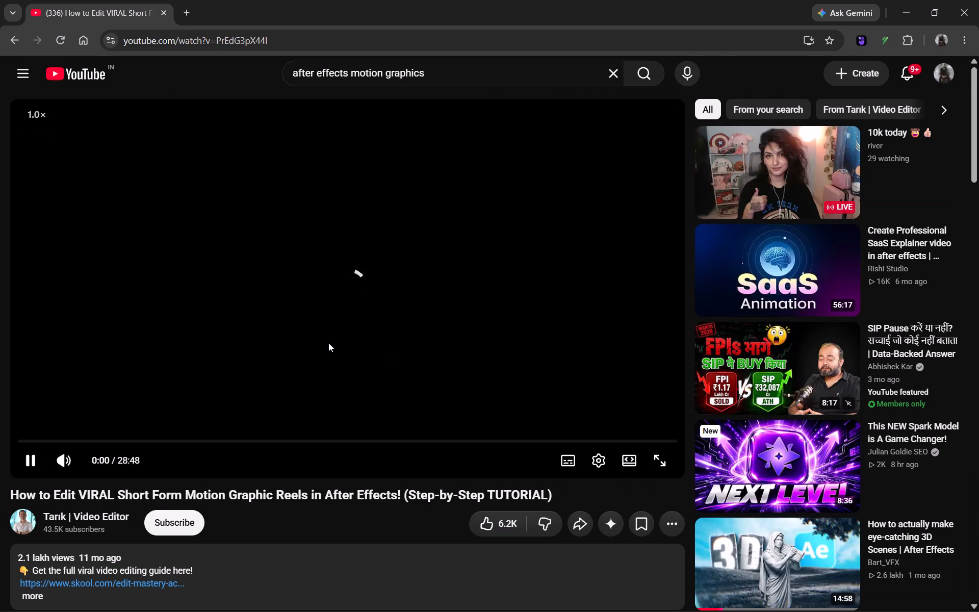
Expand the video's description, open its Google Drive folder link in a separate tab, and return to the video.
{"action": "scroll", "coordinate": [328, 343], "scroll_direction": "down", "scroll_amount": 3}
{"action": "left_click", "coordinate": [35, 255]}
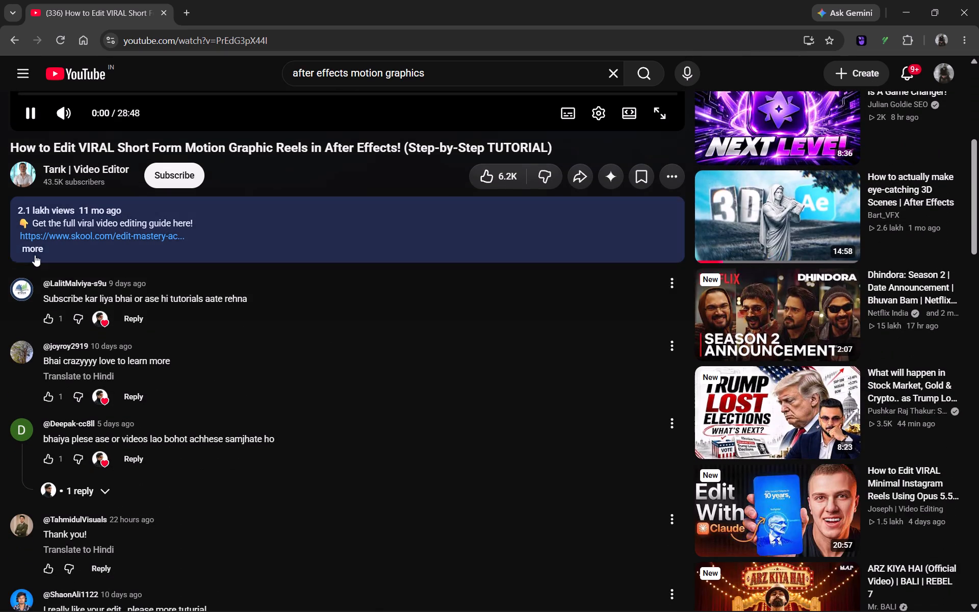
{"action": "left_click", "coordinate": [188, 297]}
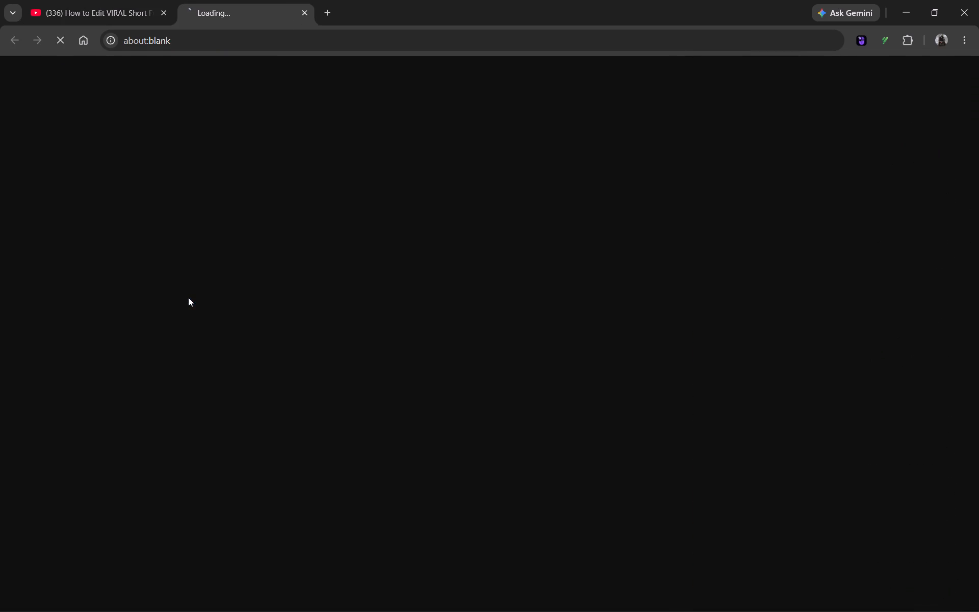
{"action": "left_click", "coordinate": [86, 2]}
{"action": "scroll", "coordinate": [440, 300], "scroll_direction": "up", "scroll_amount": 4}
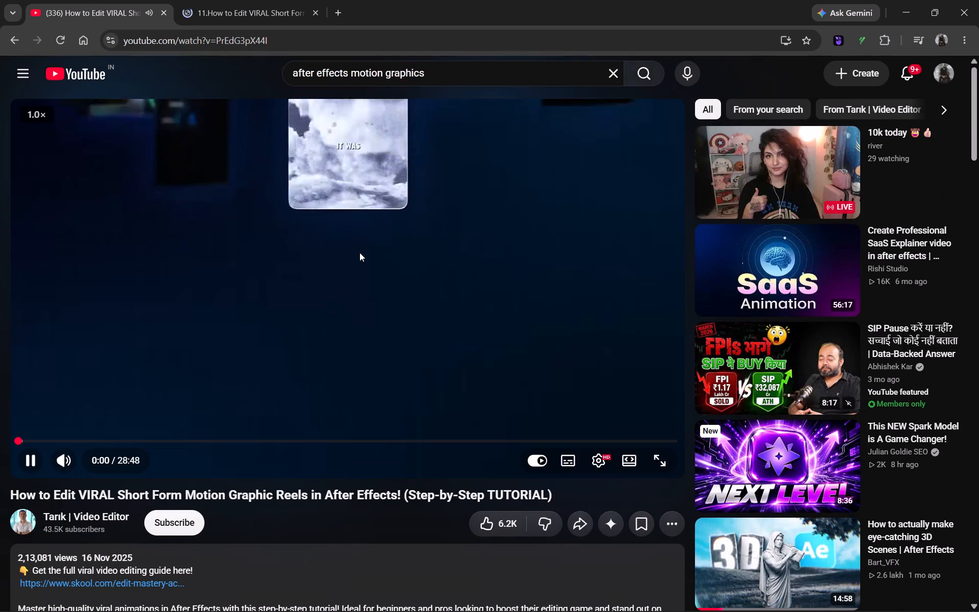
Skim the first minute and a half of the tutorial, return to its beginning, and start playback.
{"action": "left_click", "coordinate": [359, 252]}
{"action": "key", "text": "Right"}
{"action": "key", "text": "Right"}
{"action": "key", "text": "Right"}
{"action": "key", "text": "Right"}
{"action": "key", "text": "Right"}
{"action": "key", "text": "Right"}
{"action": "key", "text": "Right"}
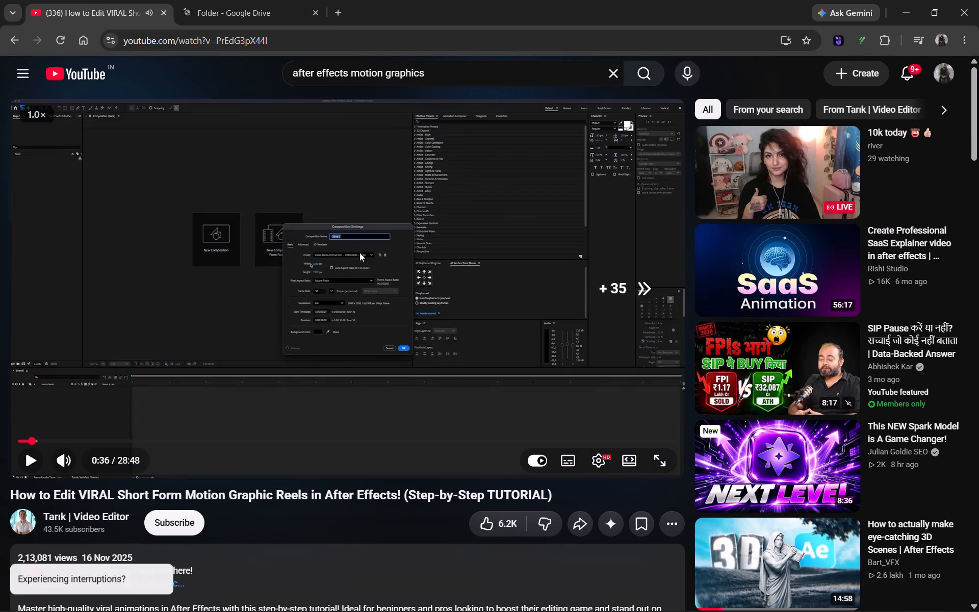
{"action": "key", "text": "Right"}
{"action": "key", "text": "Right"}
{"action": "key", "text": "Right"}
{"action": "key", "text": "Right"}
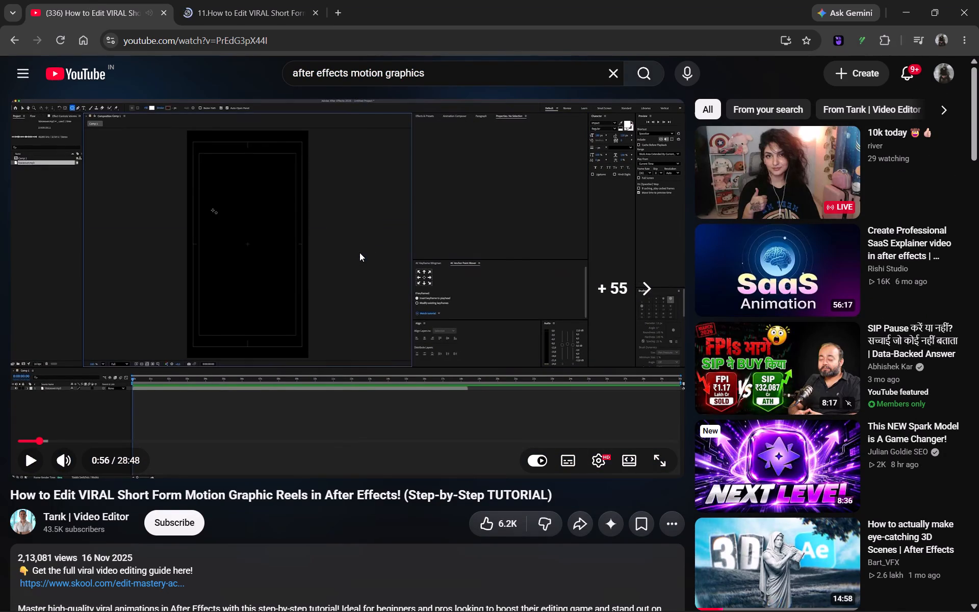
{"action": "key", "text": "Right"}
{"action": "key", "text": "Right"}
{"action": "key", "text": "Right"}
{"action": "key", "text": "Right"}
{"action": "key", "text": "Right"}
{"action": "key", "text": "Right"}
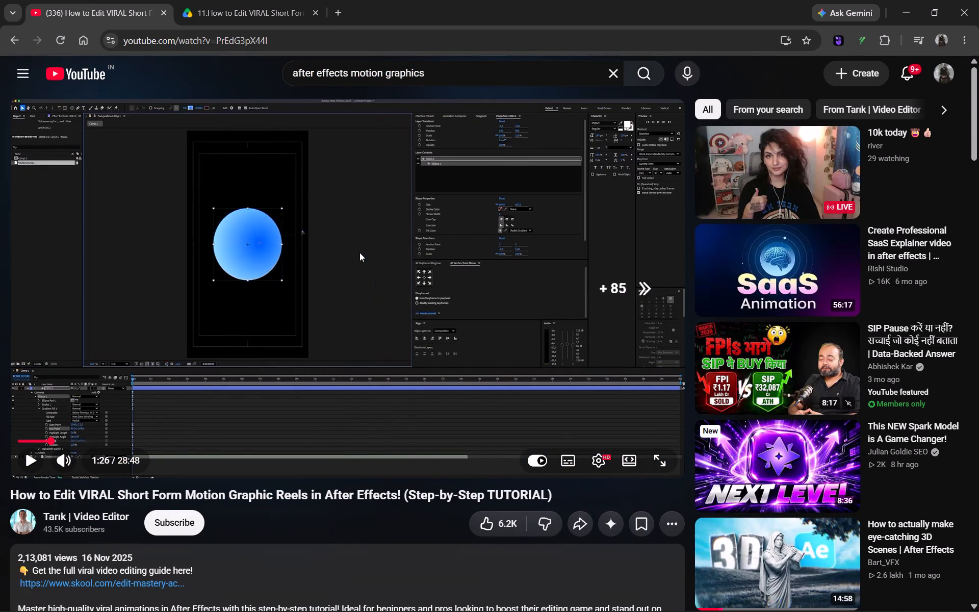
{"action": "key", "text": "Right"}
{"action": "key", "text": "Right"}
{"action": "key", "text": "Left"}
{"action": "key", "text": "Left"}
{"action": "key", "text": "Left"}
{"action": "key", "text": "Left"}
{"action": "key", "text": "Left"}
{"action": "key", "text": "Left"}
{"action": "key", "text": "Left"}
{"action": "key", "text": "Left"}
{"action": "key", "text": "Left"}
{"action": "key", "text": "Left"}
{"action": "key", "text": "Left"}
{"action": "key", "text": "Left"}
{"action": "key", "text": "Left"}
{"action": "key", "text": "Left"}
{"action": "key", "text": "Left"}
{"action": "key", "text": "Left"}
{"action": "key", "text": "Left"}
{"action": "key", "text": "Left"}
{"action": "key", "text": "Left"}
{"action": "key", "text": "Left"}
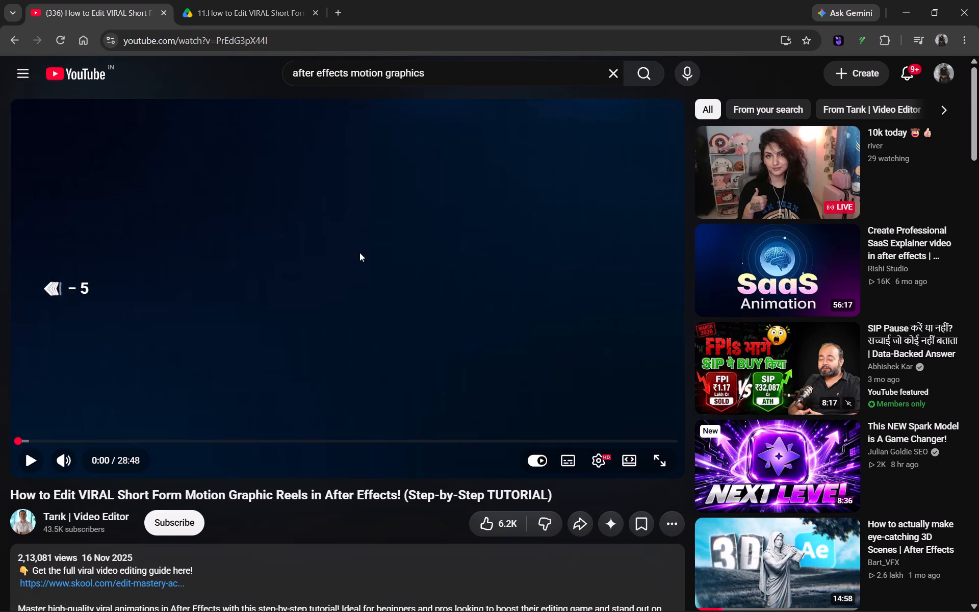
{"action": "key", "text": "space"}
Pause the tutorial and close the Script and Animation folder window.
{"action": "key", "text": "alt+Tab"}
{"action": "key", "text": "alt+Tab"}
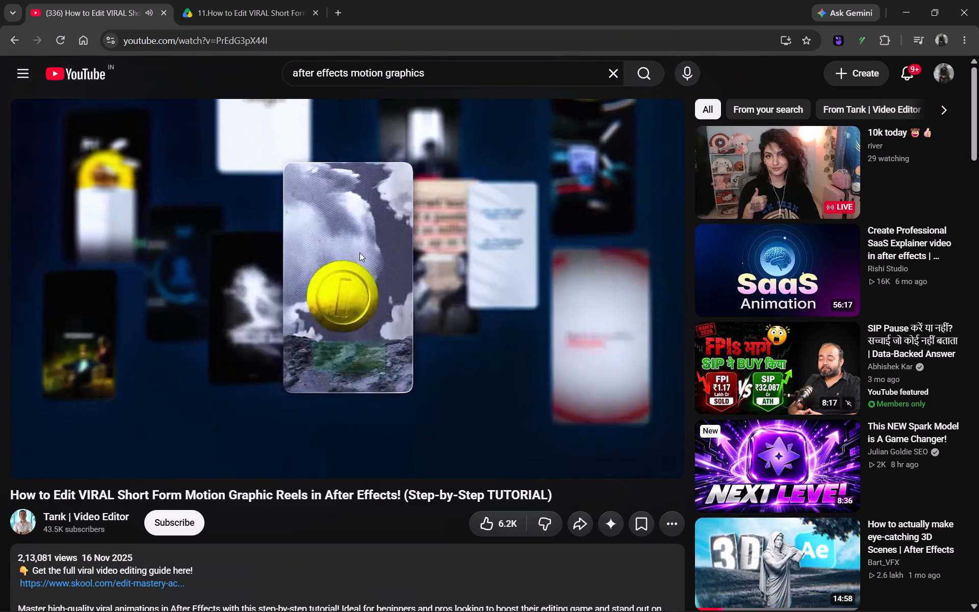
{"action": "left_click", "coordinate": [359, 252]}
{"action": "key", "text": "alt+Tab"}
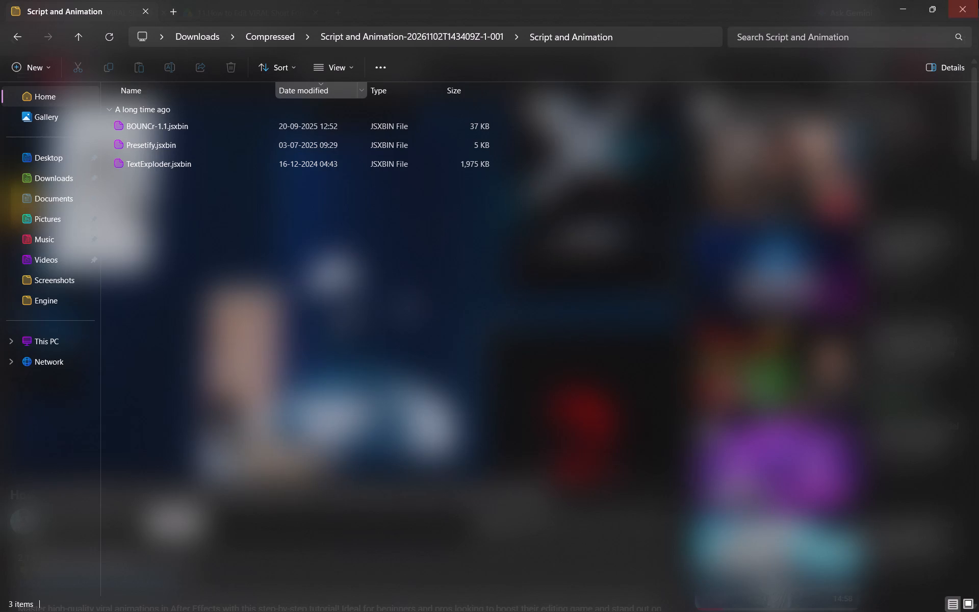
{"action": "left_click", "coordinate": [978, 0]}
Switch to PredatorSense, look at the fan control page, and minimise the window.
{"action": "key", "text": "alt+Tab"}
{"action": "key", "text": "alt+Tab"}
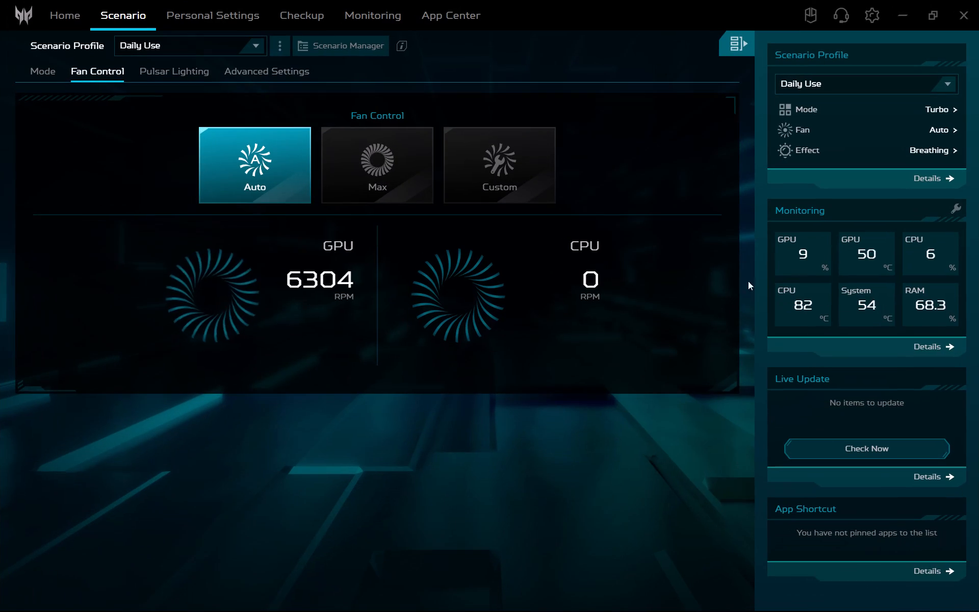
{"action": "left_click", "coordinate": [895, 23]}
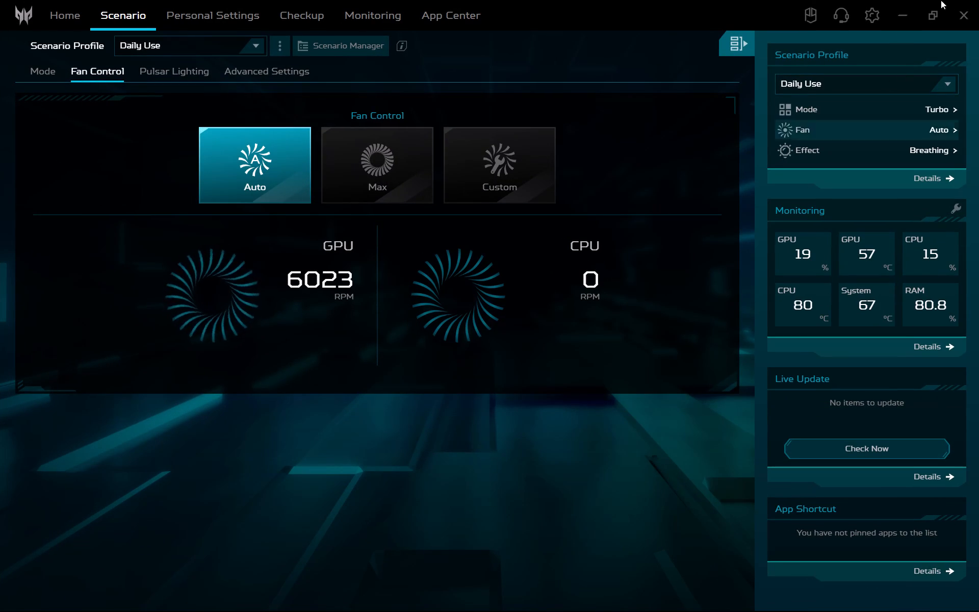
Switch to the NVIDIA app and start an express installation of GeForce Game Ready Driver 621.14.
{"action": "key", "text": "alt+Tab"}
{"action": "key", "text": "alt+Tab"}
{"action": "key", "text": "alt+Tab"}
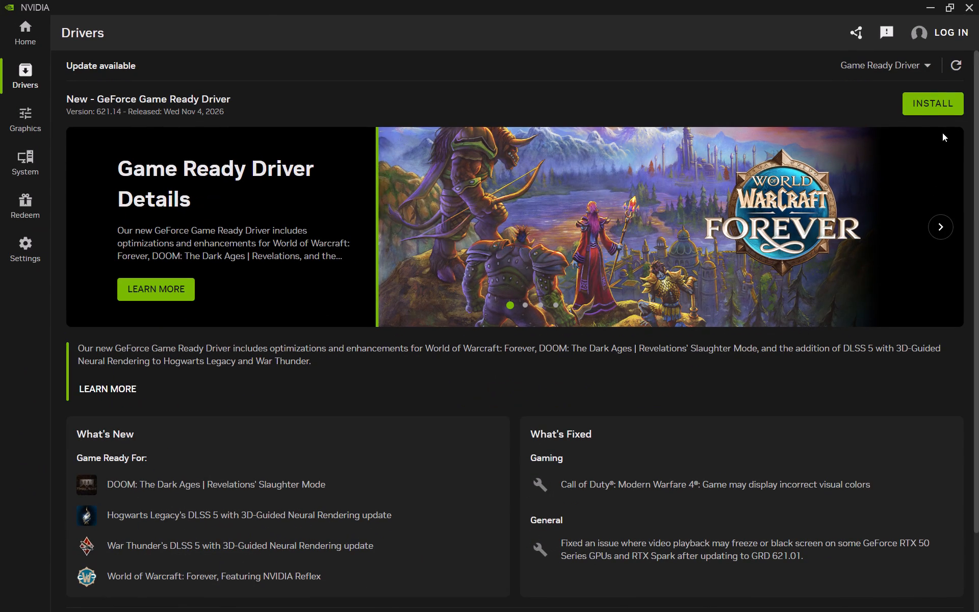
{"action": "left_click", "coordinate": [922, 109]}
{"action": "left_click", "coordinate": [426, 398]}
{"action": "left_click", "coordinate": [685, 464]}
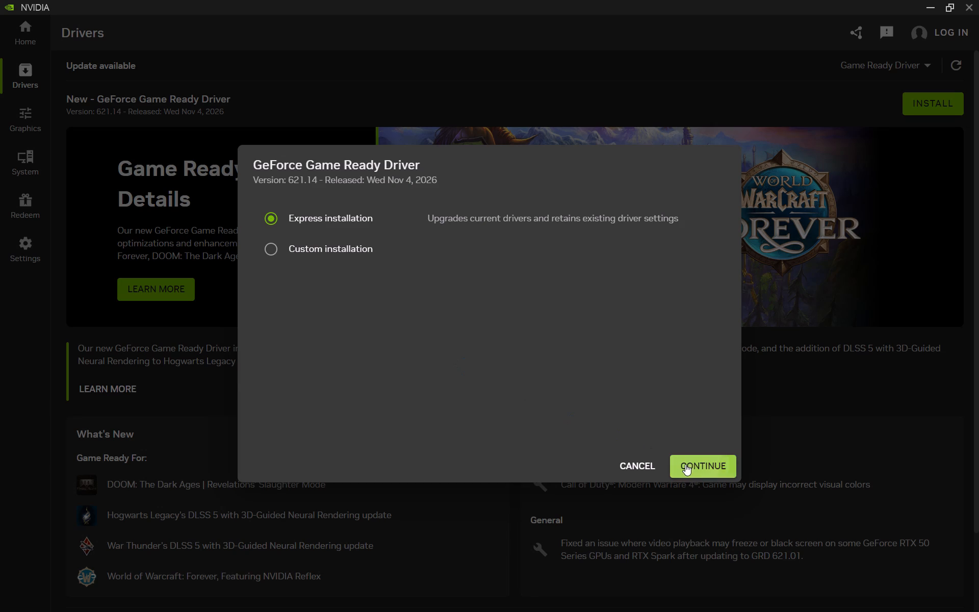
Switch to After Effects and save the mobile.aep project.
{"action": "key", "text": "alt+Tab"}
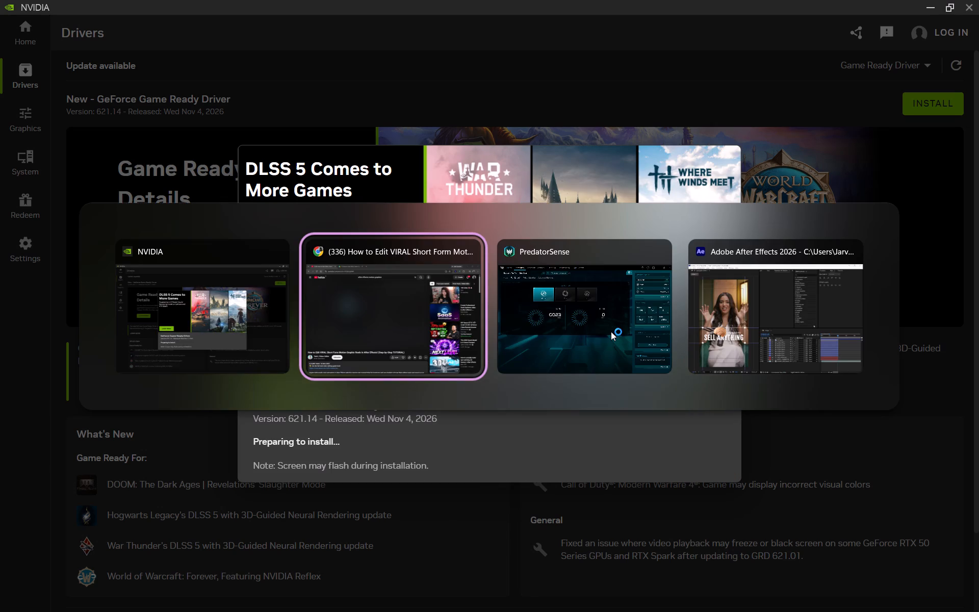
{"action": "key", "text": "alt+Tab"}
{"action": "key", "text": "alt+Tab"}
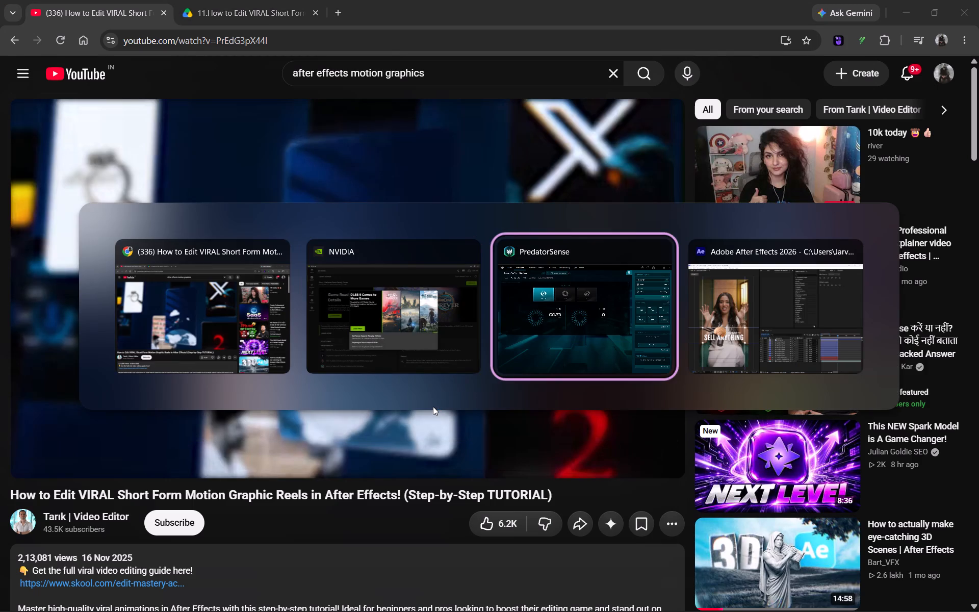
{"action": "key", "text": "alt+Tab"}
{"action": "left_click", "coordinate": [11, 20]}
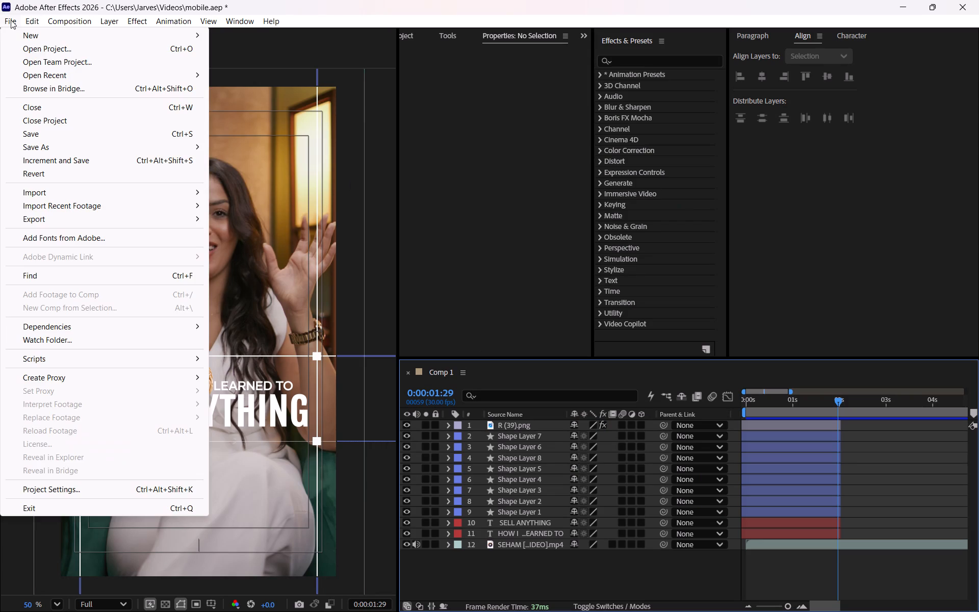
{"action": "left_click", "coordinate": [78, 133]}
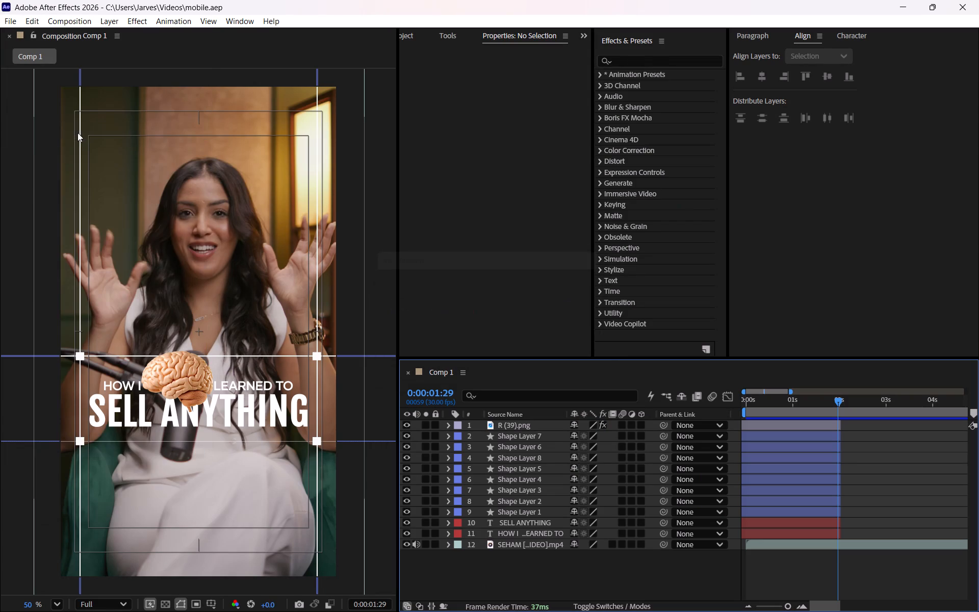
Leave the mobile.aep project by starting to open another project, and cancel the file selection.
{"action": "left_click", "coordinate": [3, 13]}
{"action": "left_click", "coordinate": [5, 15]}
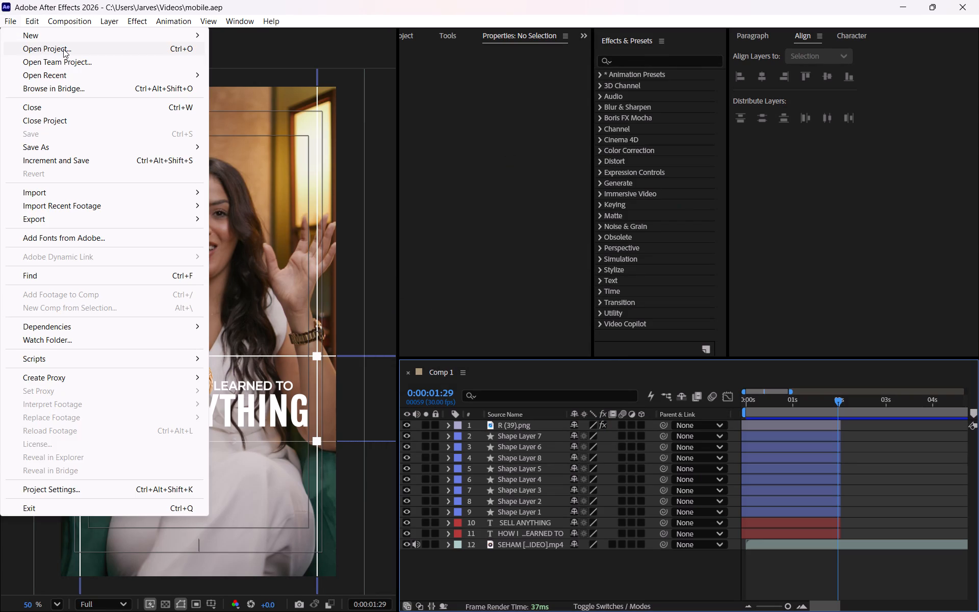
{"action": "left_click", "coordinate": [63, 49]}
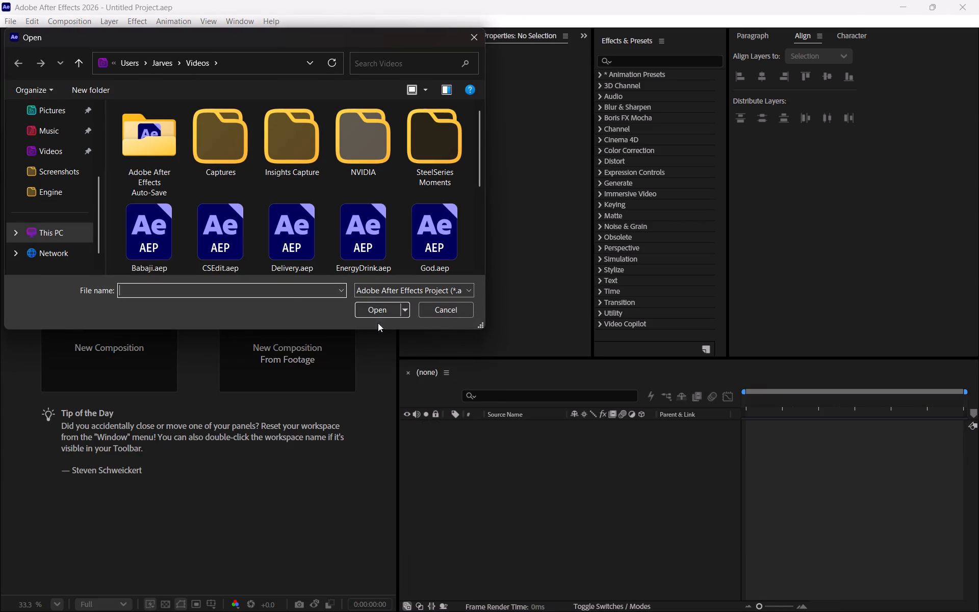
{"action": "left_click", "coordinate": [436, 308]}
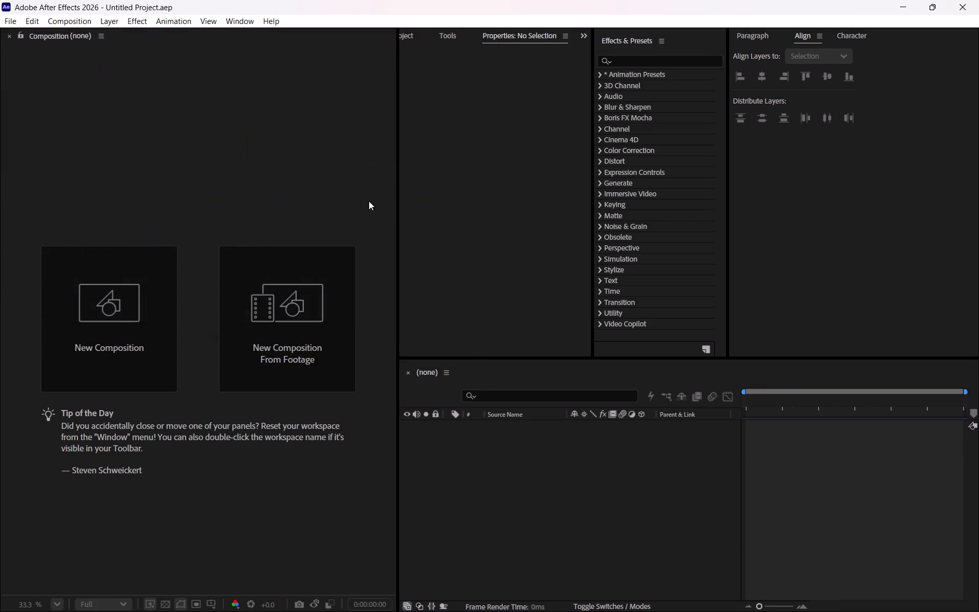
Return to the Chrome tutorial, resume playback with the volume raised and captions turned on, and watch the composition setup and voice-over import.
{"action": "key", "text": "alt+Tab"}
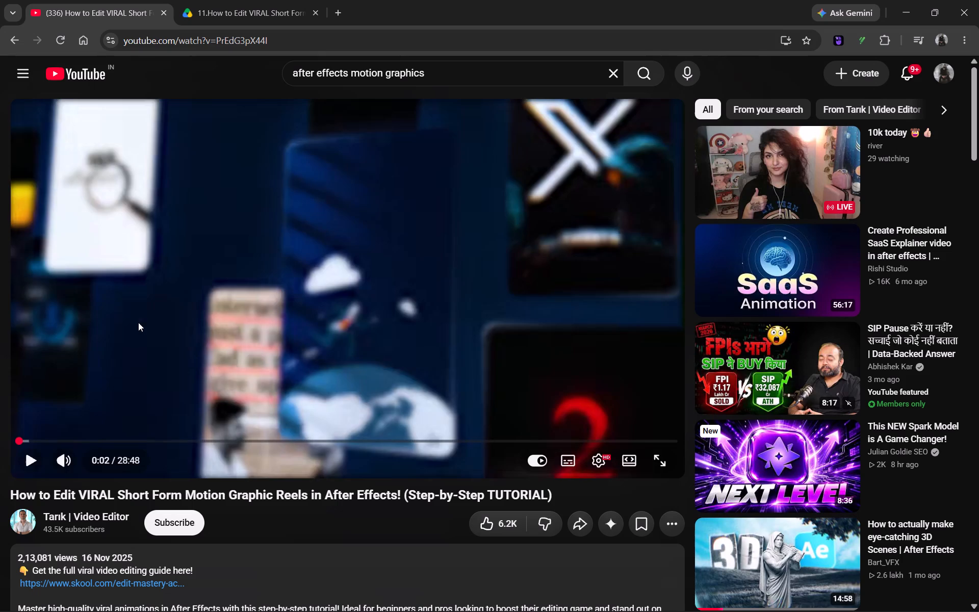
{"action": "left_click", "coordinate": [314, 350]}
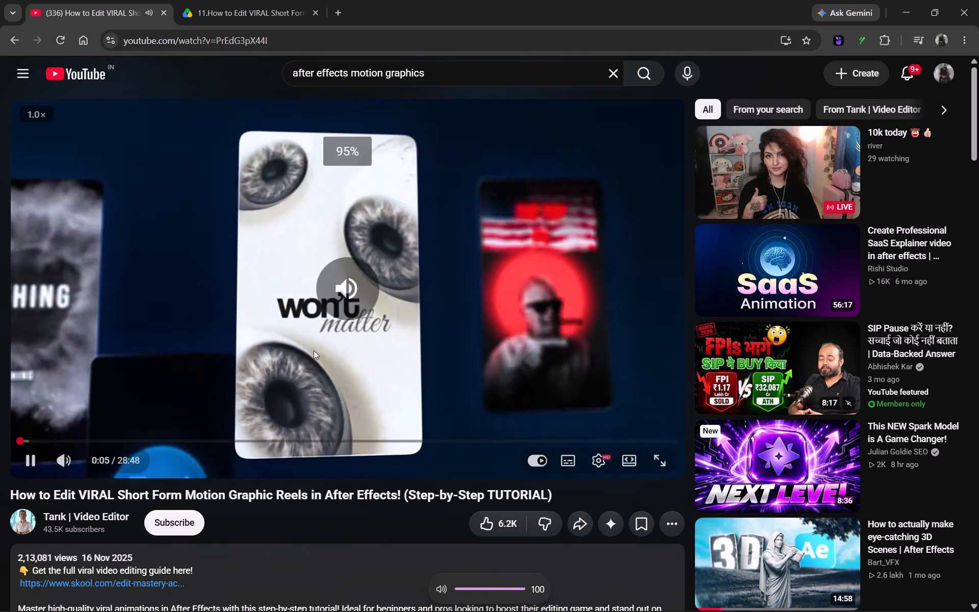
{"action": "key", "text": "Up"}
{"action": "key", "text": "Up"}
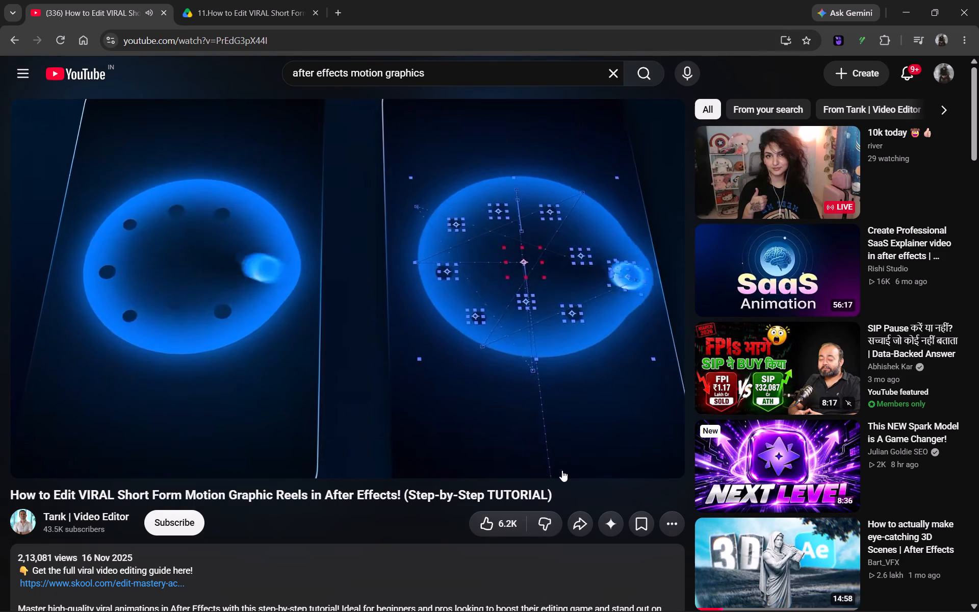
{"action": "left_click", "coordinate": [578, 467]}
{"action": "left_click", "coordinate": [404, 533]}
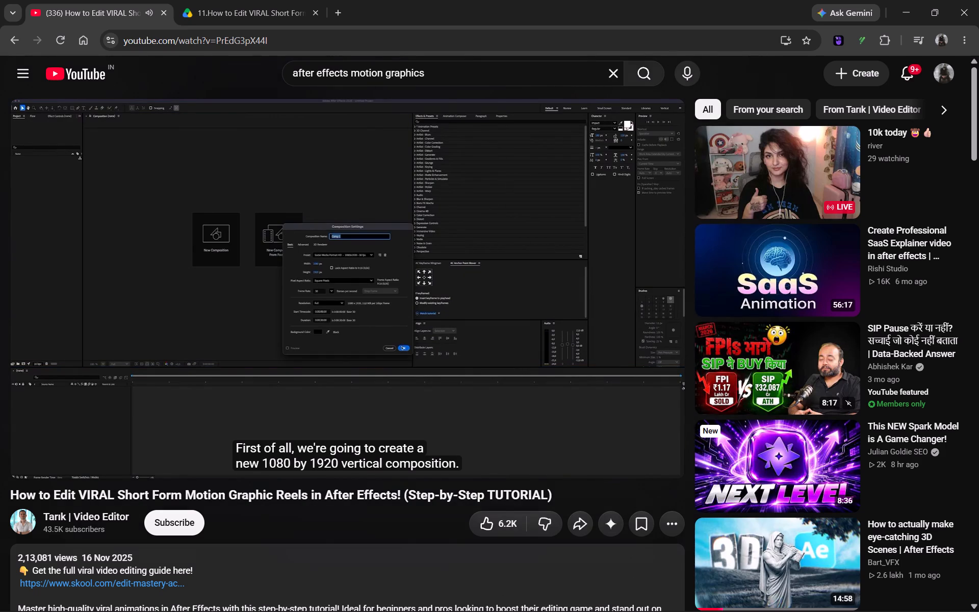
Pause the tutorial, open its project-file Drive folder from the video description, and close the duplicate Drive tab.
{"action": "left_click", "coordinate": [480, 299]}
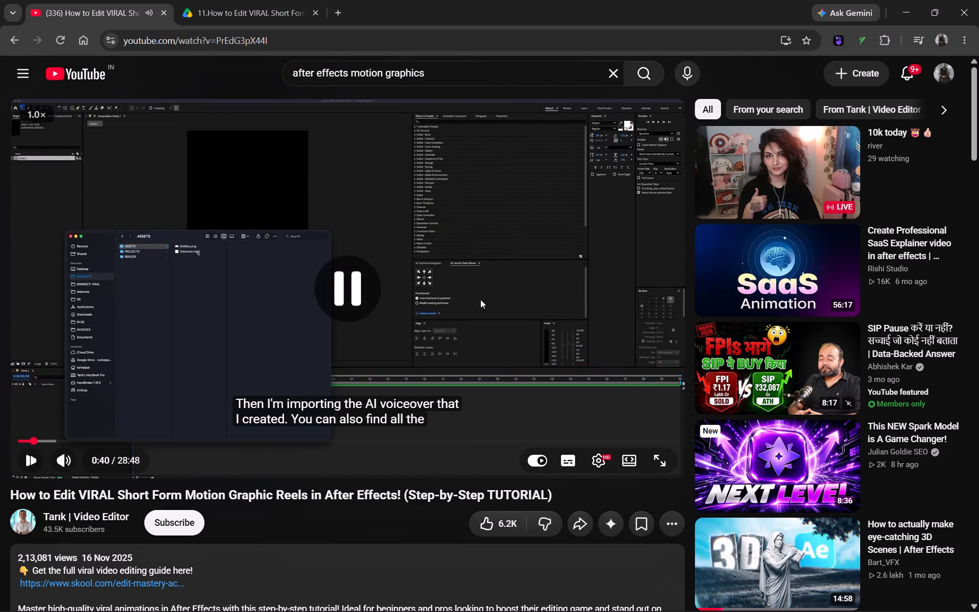
{"action": "scroll", "coordinate": [394, 414], "scroll_direction": "down", "scroll_amount": 2}
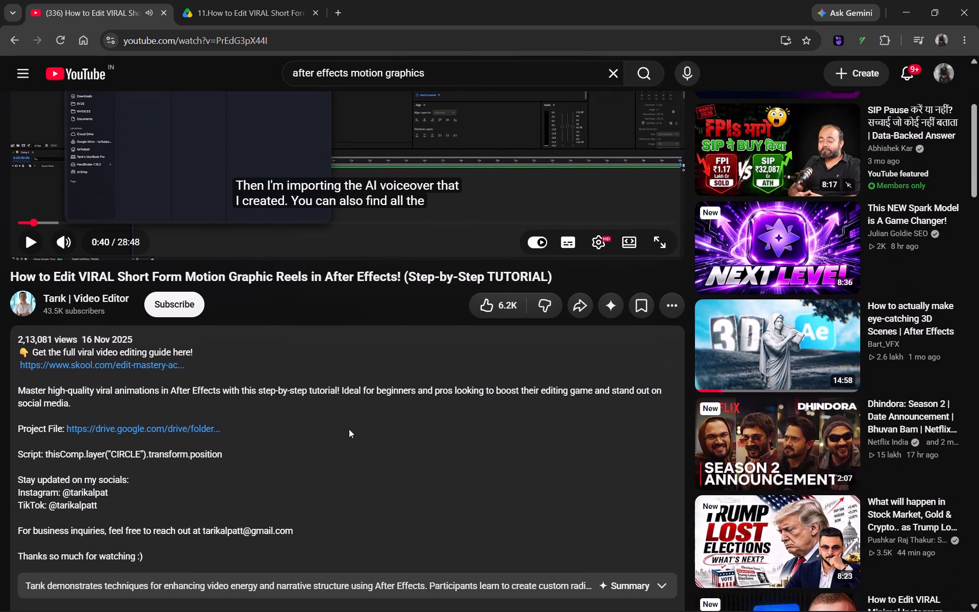
{"action": "left_click", "coordinate": [183, 424]}
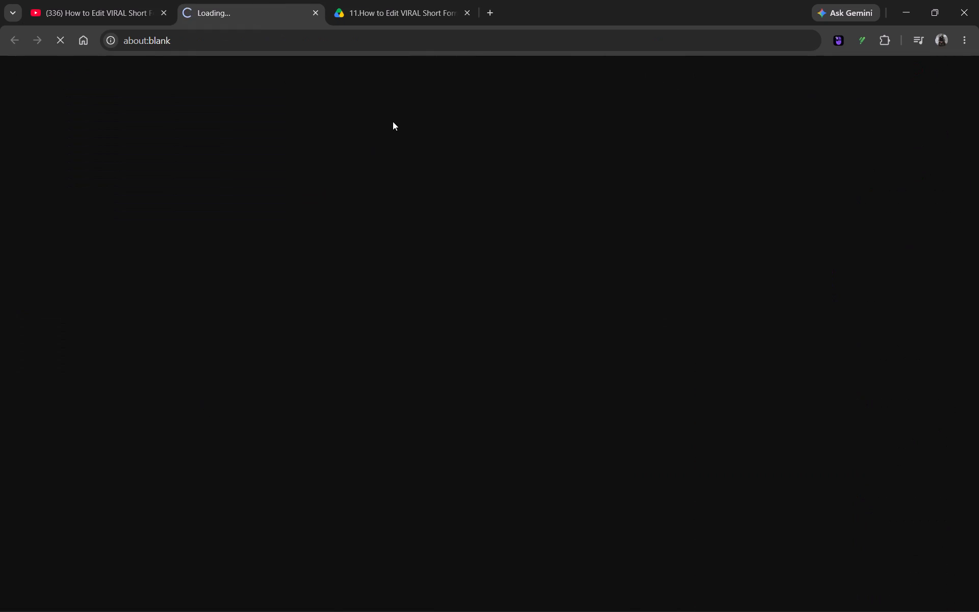
{"action": "left_click", "coordinate": [407, 0]}
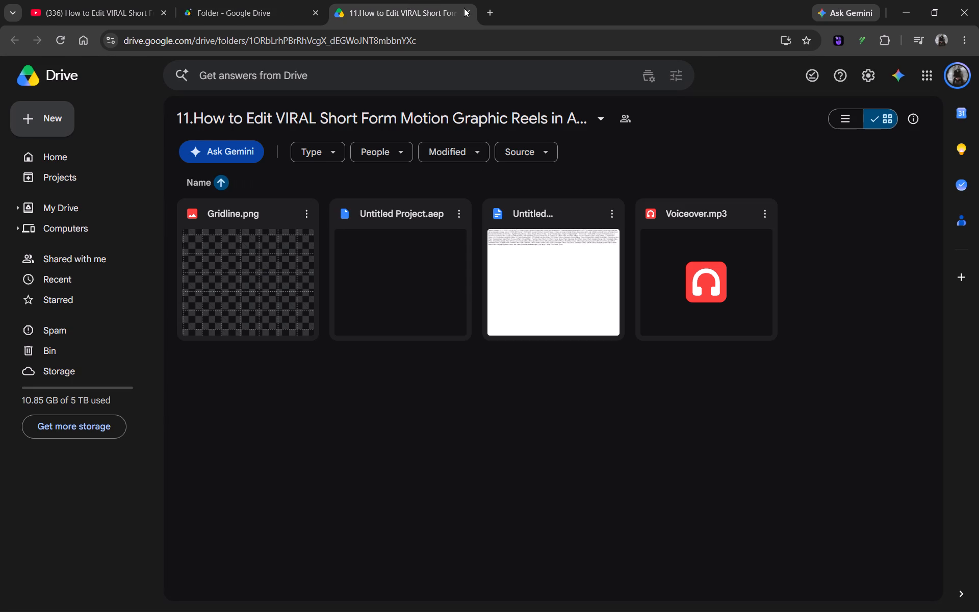
{"action": "left_click", "coordinate": [467, 12]}
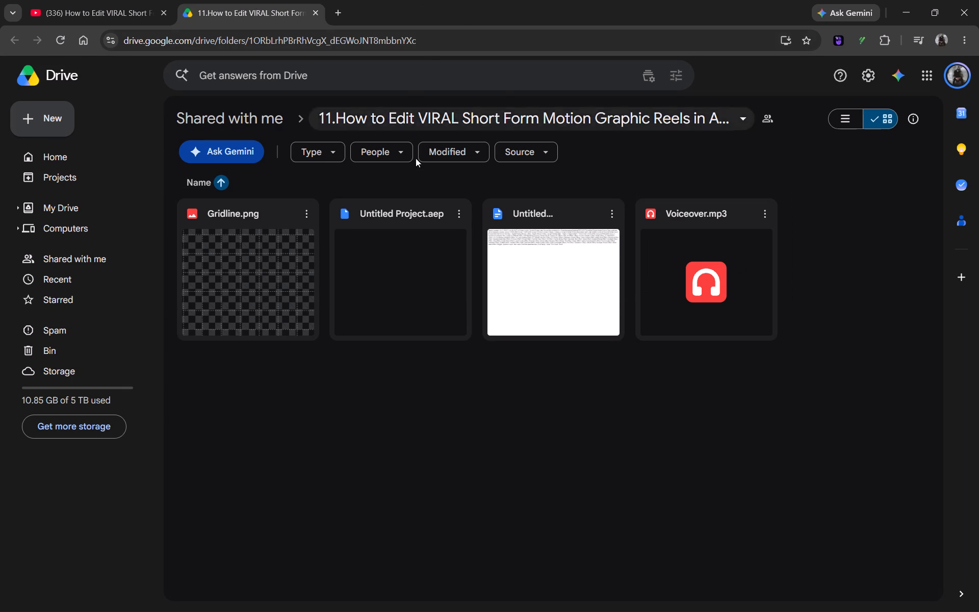
Download Gridline.png and Voiceover.mp3 from the shared Drive folder.
{"action": "left_click", "coordinate": [300, 216]}
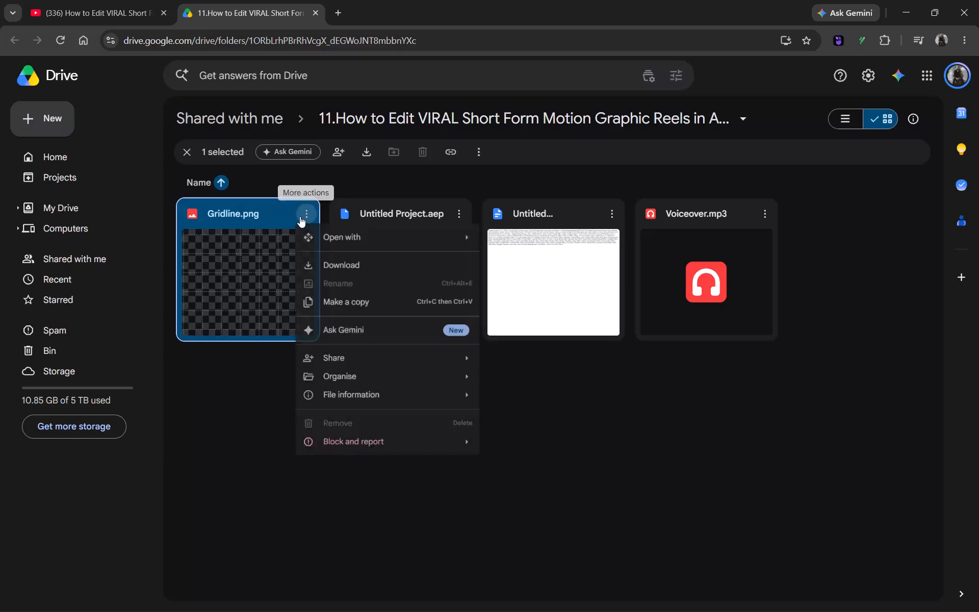
{"action": "left_click", "coordinate": [438, 263]}
{"action": "left_click", "coordinate": [459, 218]}
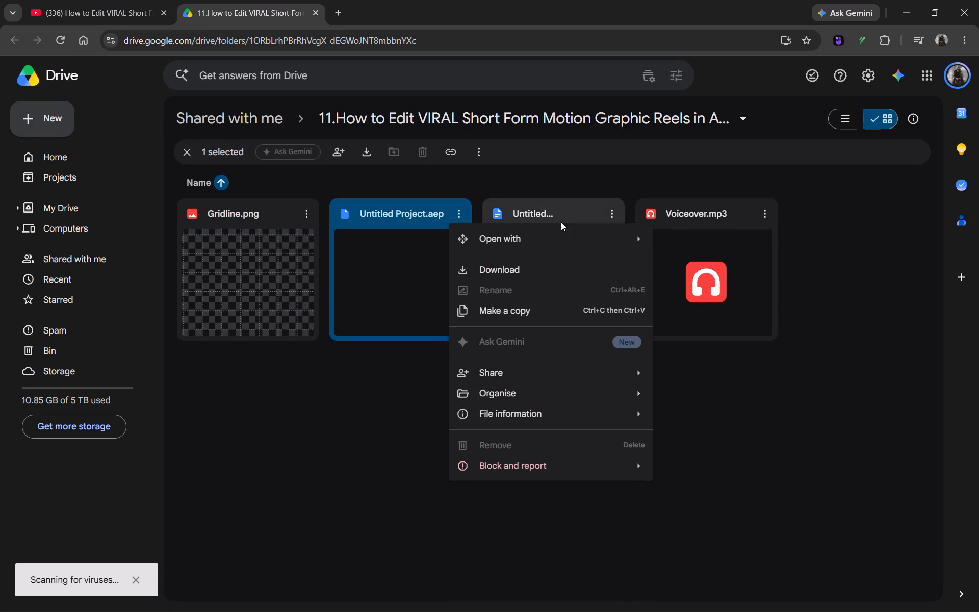
{"action": "left_click", "coordinate": [766, 215]}
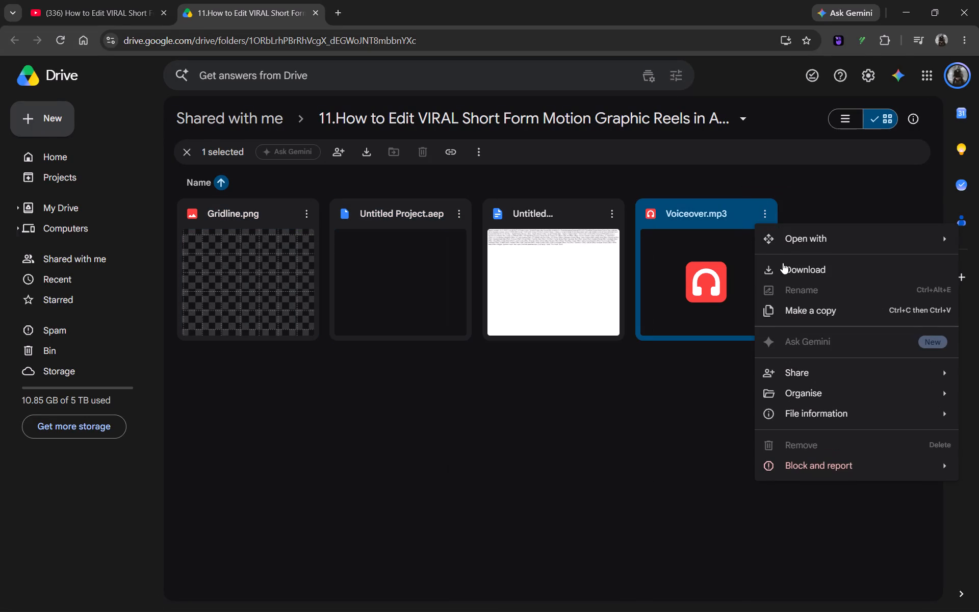
{"action": "left_click", "coordinate": [786, 269]}
Examine the Untitled ProjectReport.txt contents and the Untitled Project.aep preview in the Drive folder, and close the Drive tab.
{"action": "left_click", "coordinate": [543, 212]}
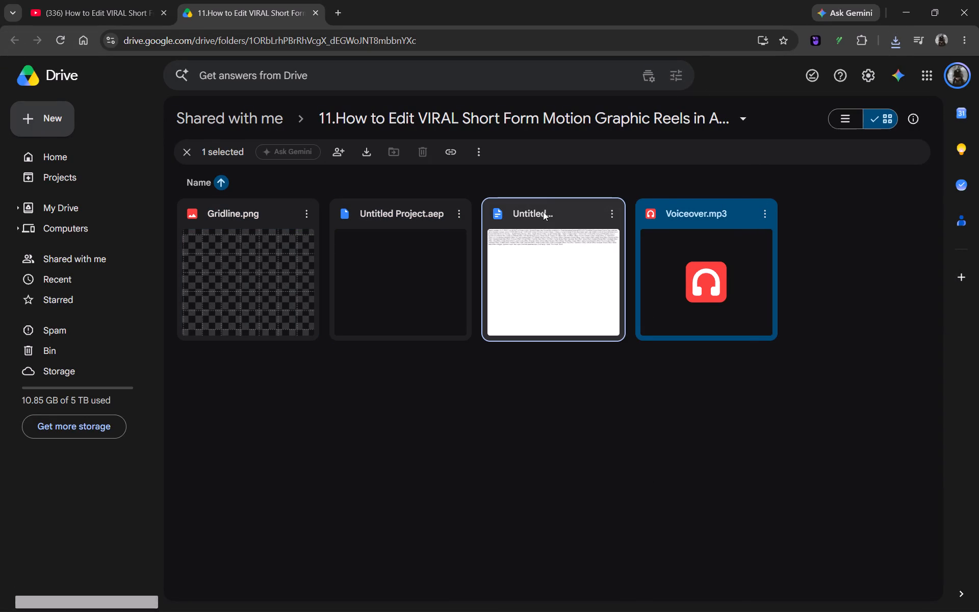
{"action": "double_click", "coordinate": [543, 212]}
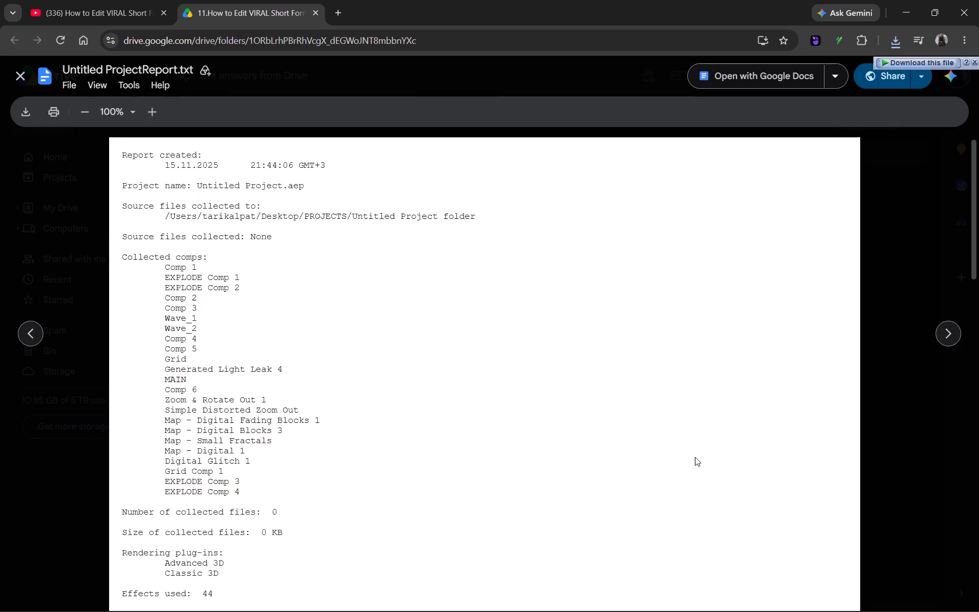
{"action": "scroll", "coordinate": [695, 457], "scroll_direction": "down", "scroll_amount": 8}
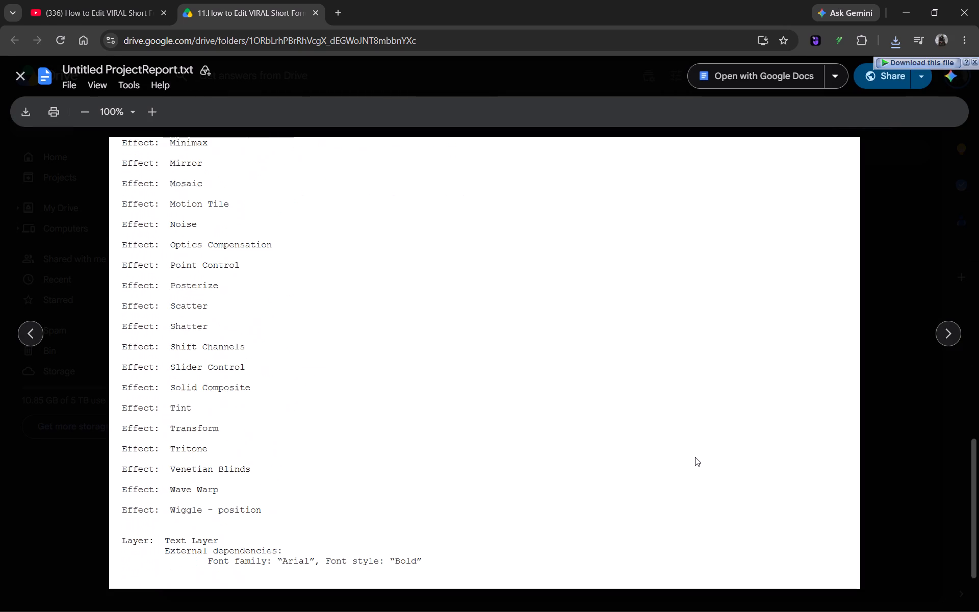
{"action": "left_click", "coordinate": [61, 501]}
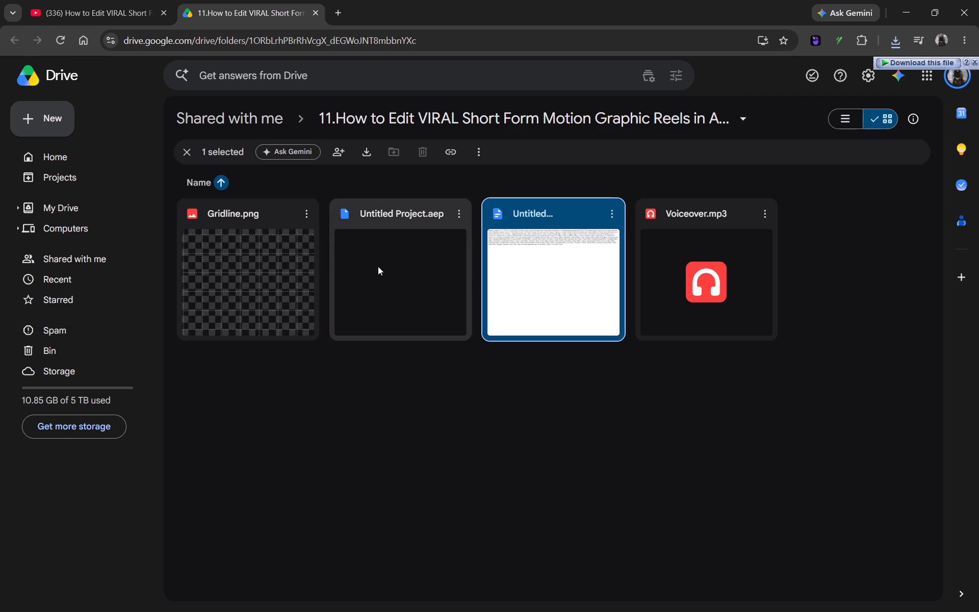
{"action": "double_click", "coordinate": [378, 266]}
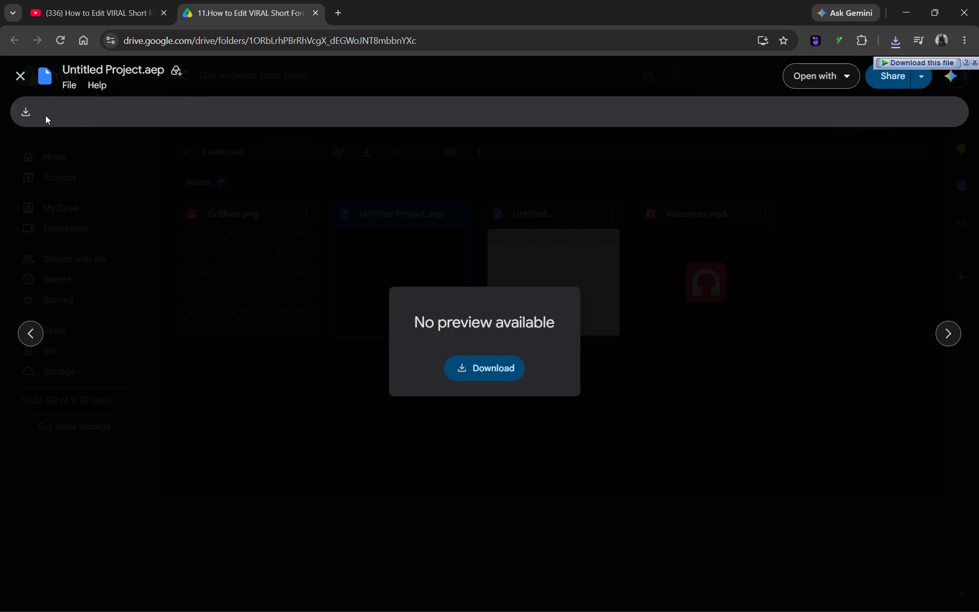
{"action": "left_click", "coordinate": [21, 84]}
{"action": "left_click", "coordinate": [309, 386]}
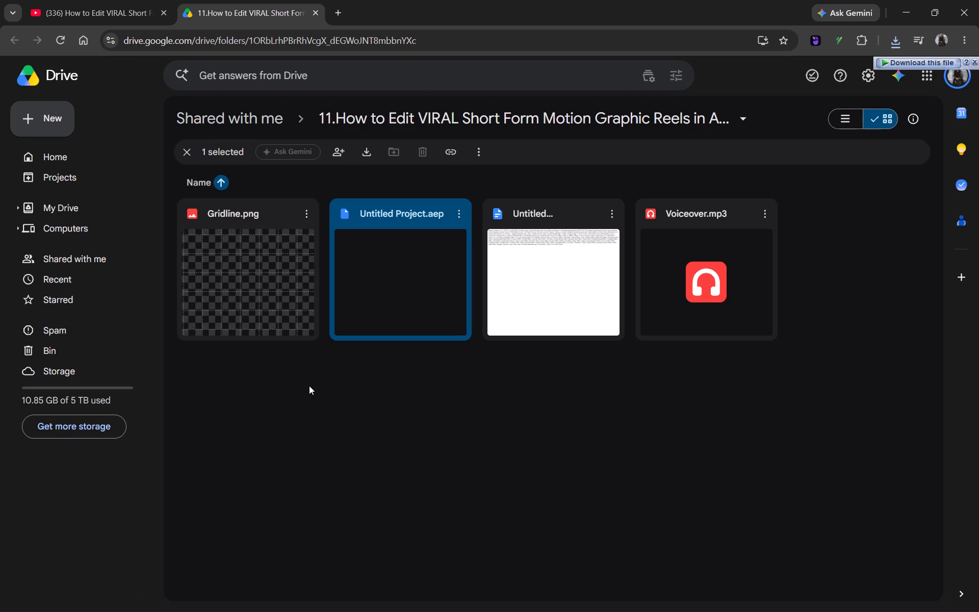
{"action": "left_click", "coordinate": [315, 14]}
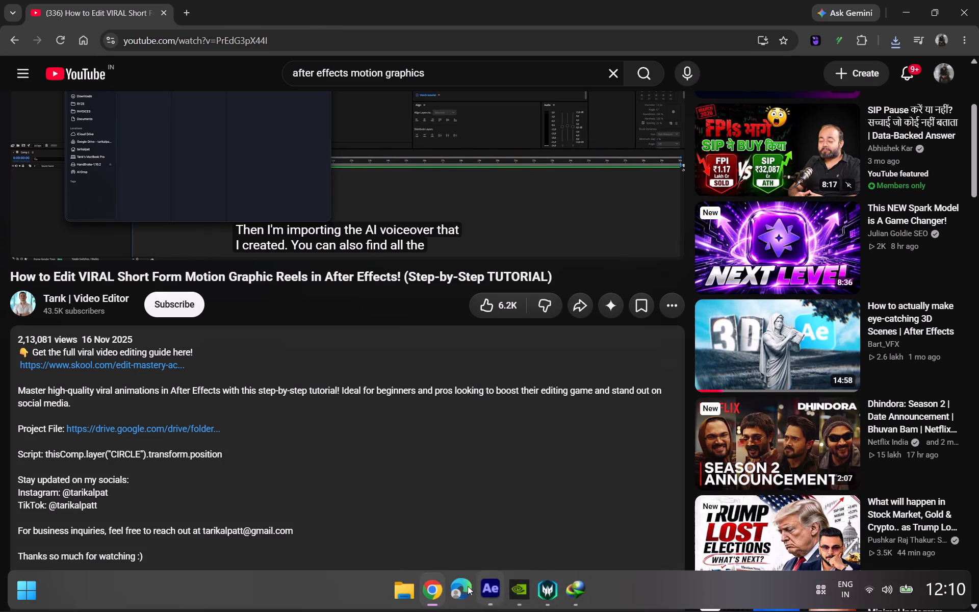
Switch to Internet Download Manager, download Voiceover.mp3 to the Downloads\Music folder, and dismiss the completion window.
{"action": "left_click", "coordinate": [561, 594]}
{"action": "left_click", "coordinate": [596, 340]}
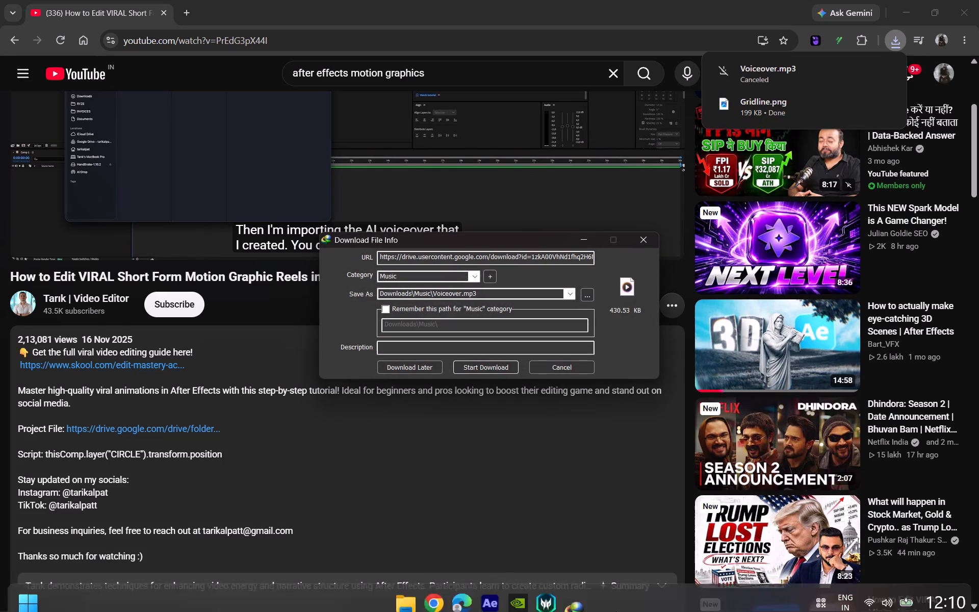
{"action": "left_click", "coordinate": [507, 371]}
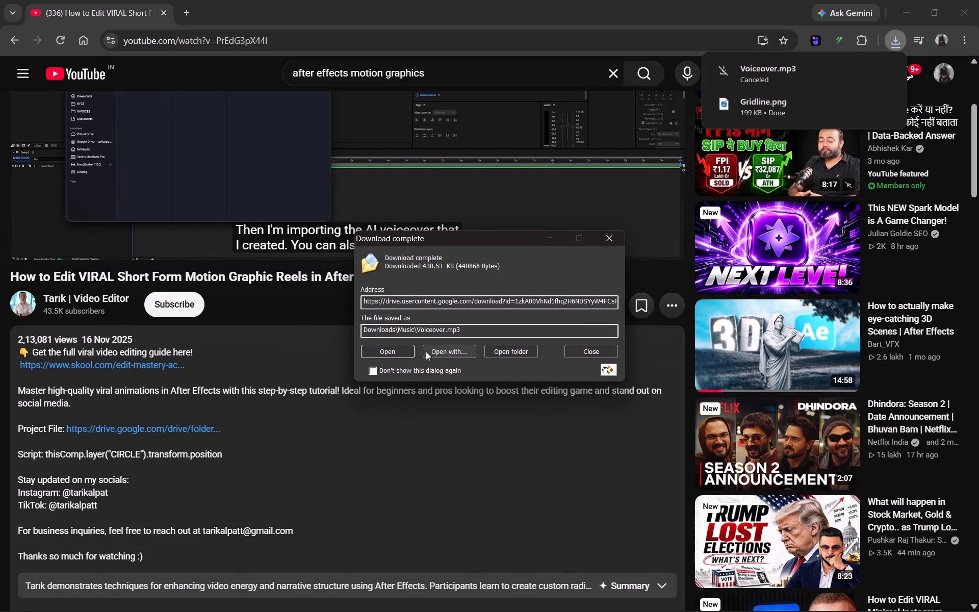
{"action": "left_click", "coordinate": [595, 352]}
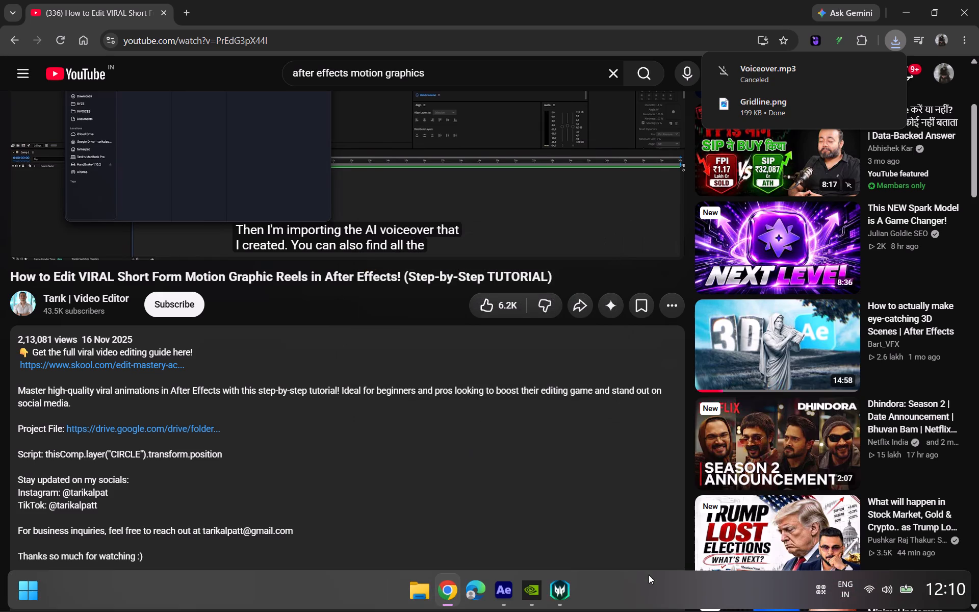
Switch to the NVIDIA app to check the graphics driver installation progress, and minimize it again.
{"action": "left_click", "coordinate": [542, 596]}
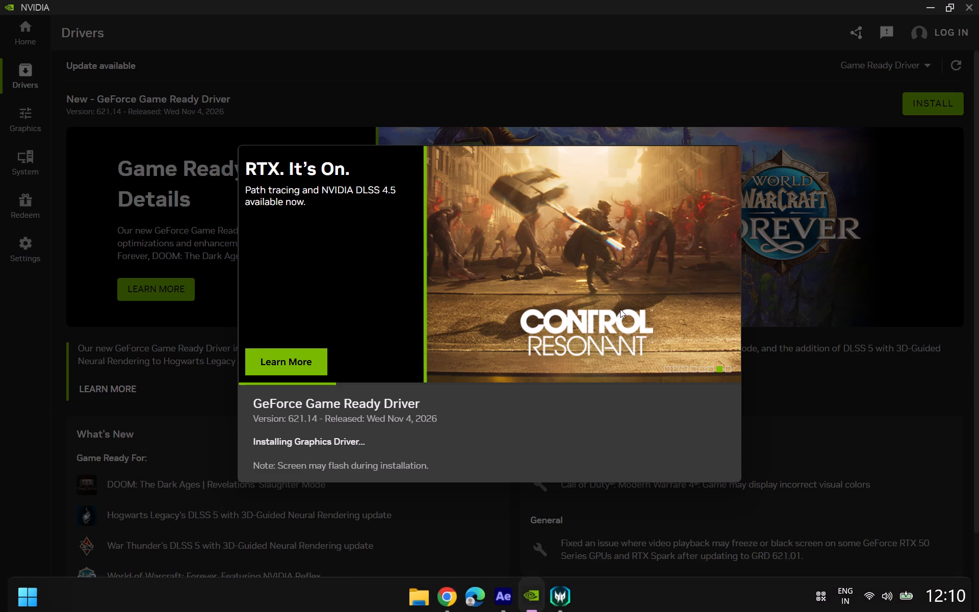
{"action": "left_click", "coordinate": [933, 6]}
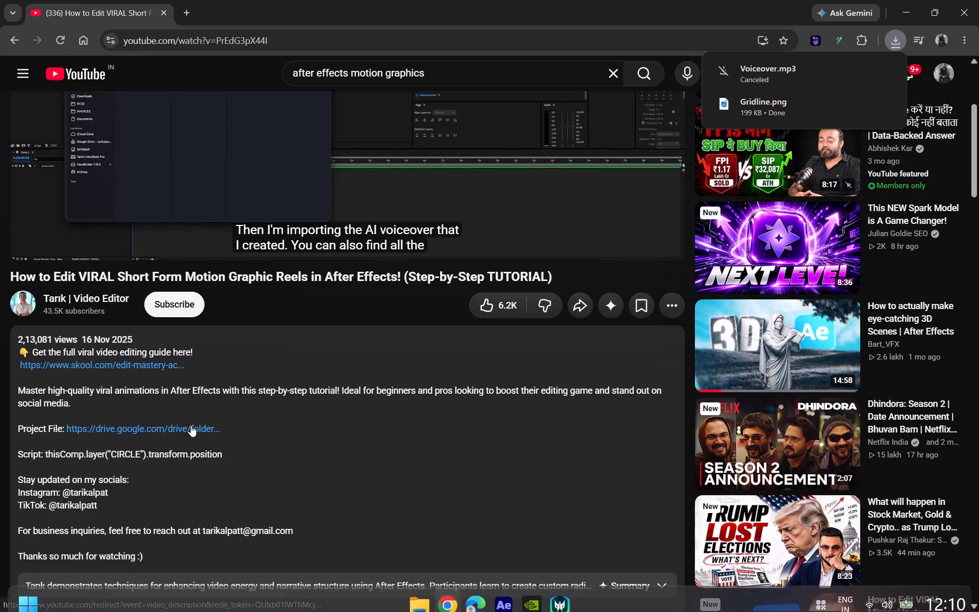
Reopen the tutorial's project-file Drive folder, check the browser's recent download history, and close the Drive tab.
{"action": "left_click", "coordinate": [191, 425]}
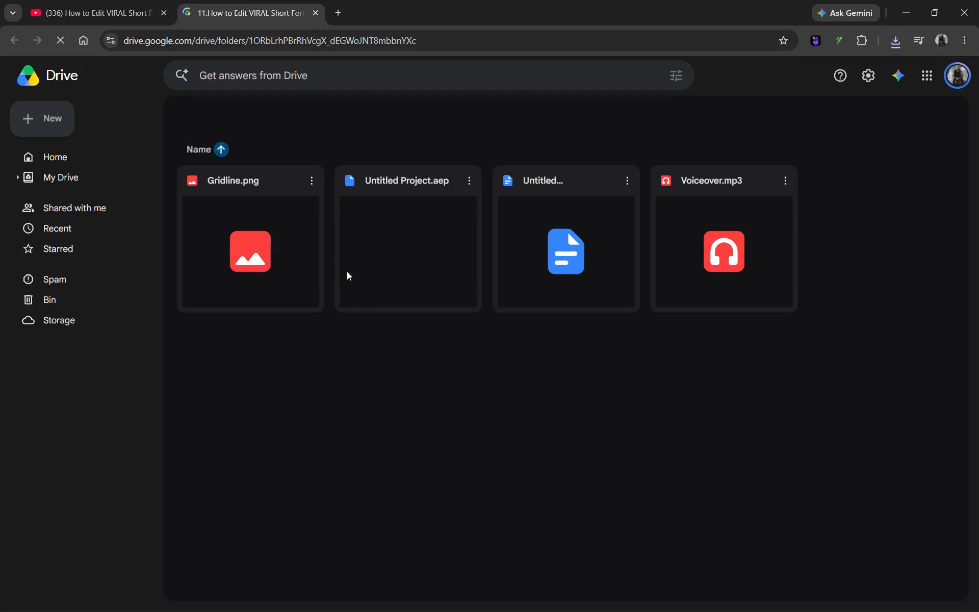
{"action": "left_click", "coordinate": [315, 211]}
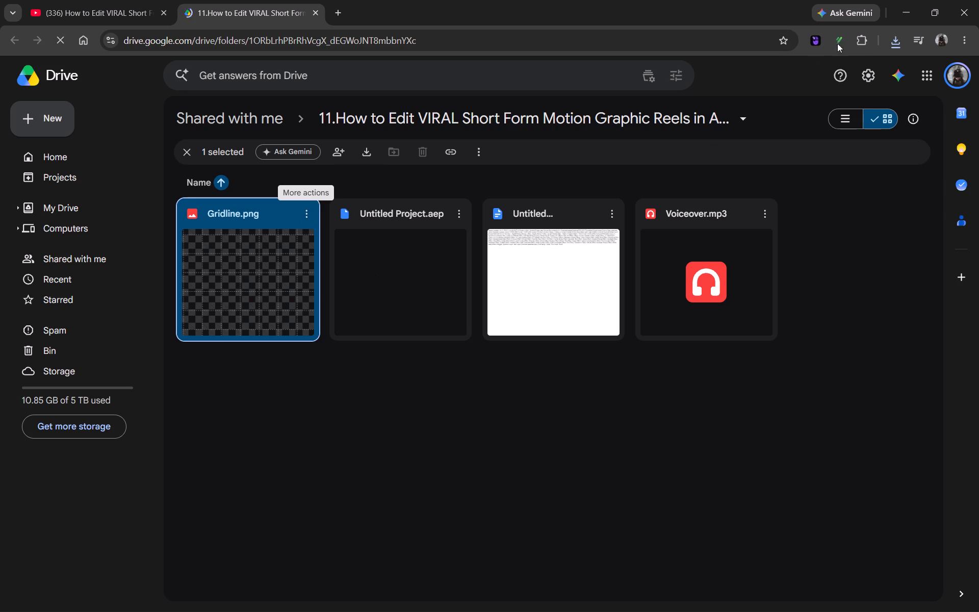
{"action": "left_click", "coordinate": [901, 36]}
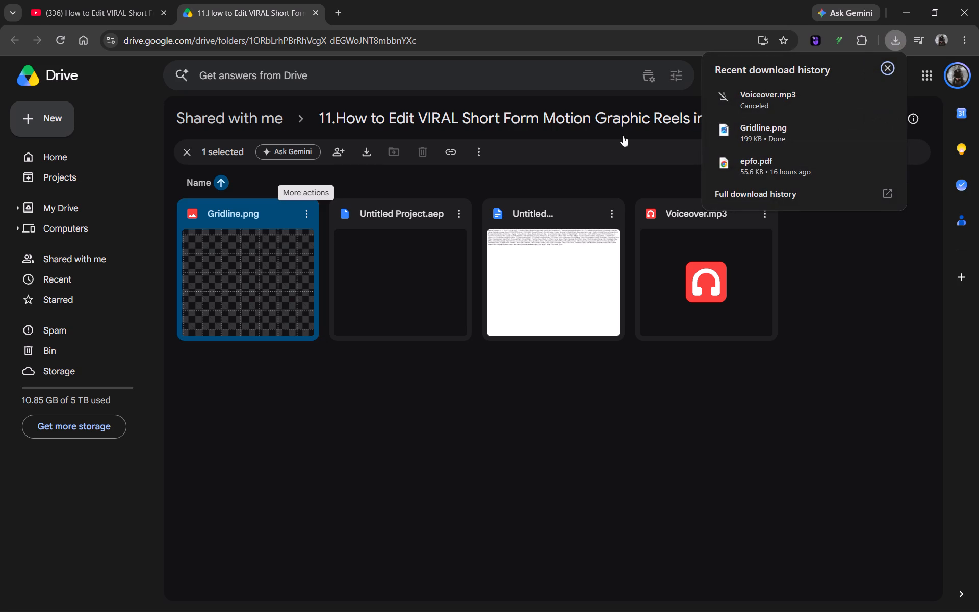
{"action": "left_click", "coordinate": [401, 494]}
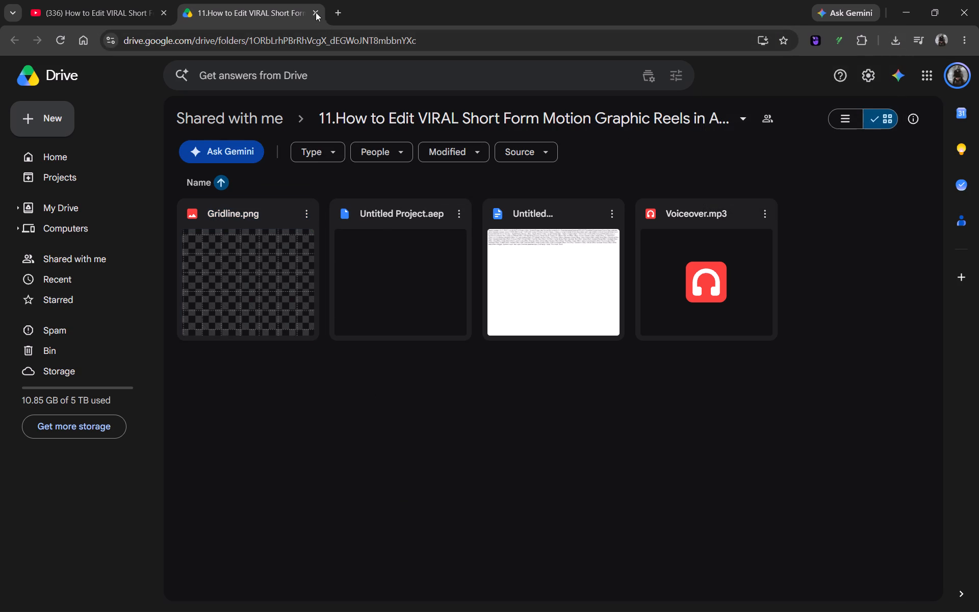
{"action": "left_click", "coordinate": [315, 12]}
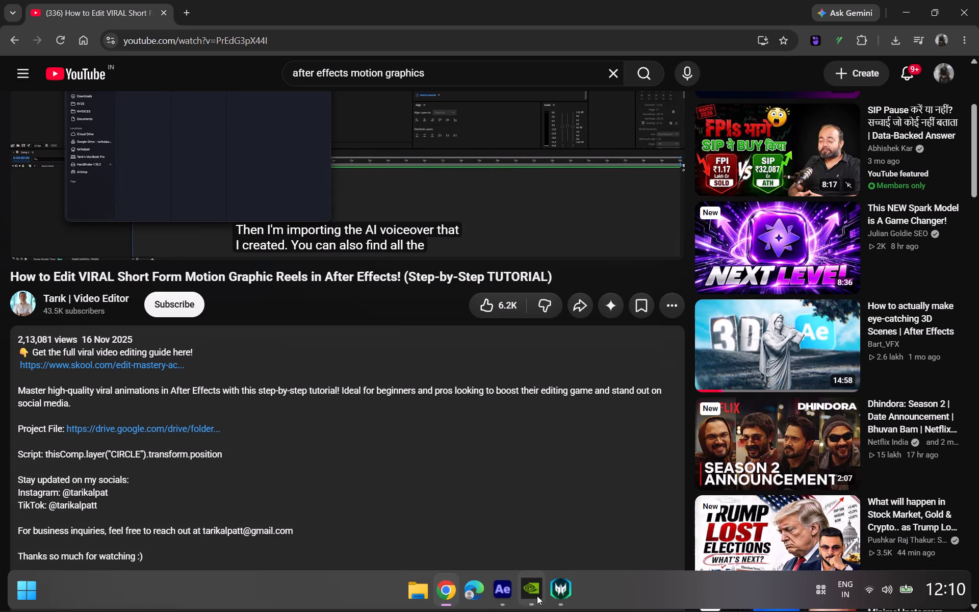
Switch to After Effects and create the composition Comp 1 at 1080x1920, 30 fps, with a 35-second duration.
{"action": "left_click", "coordinate": [506, 595]}
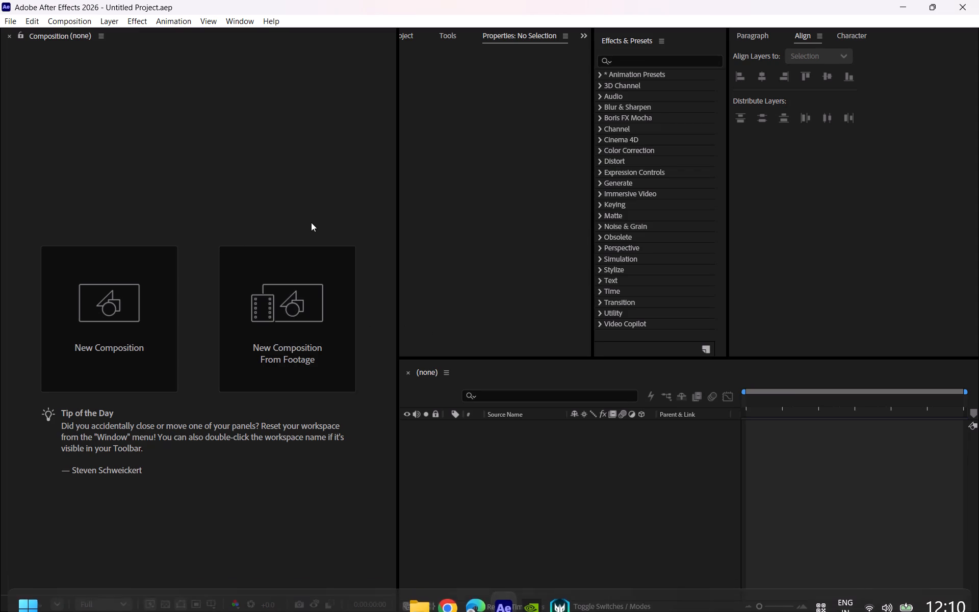
{"action": "left_click", "coordinate": [116, 305]}
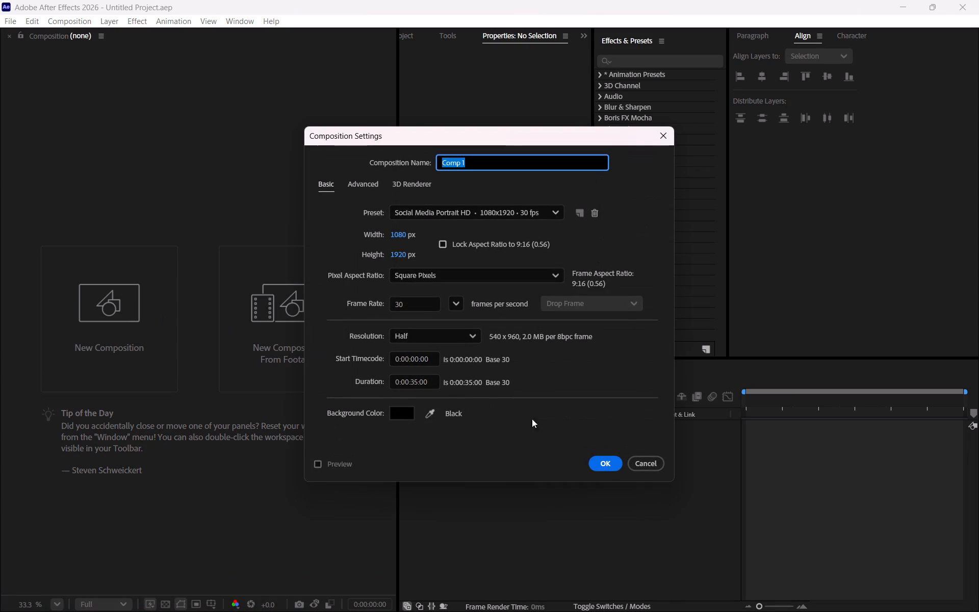
{"action": "left_click", "coordinate": [610, 467]}
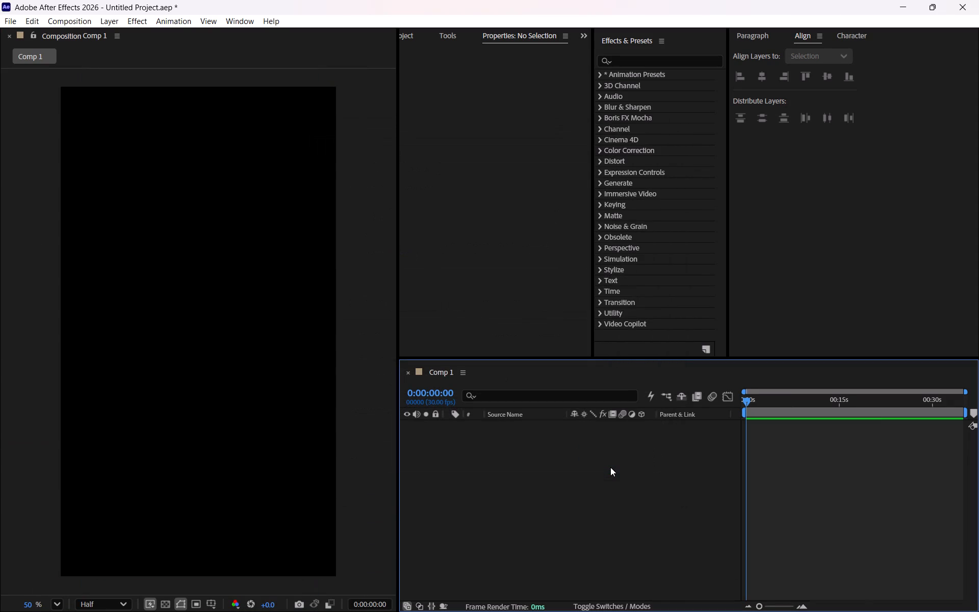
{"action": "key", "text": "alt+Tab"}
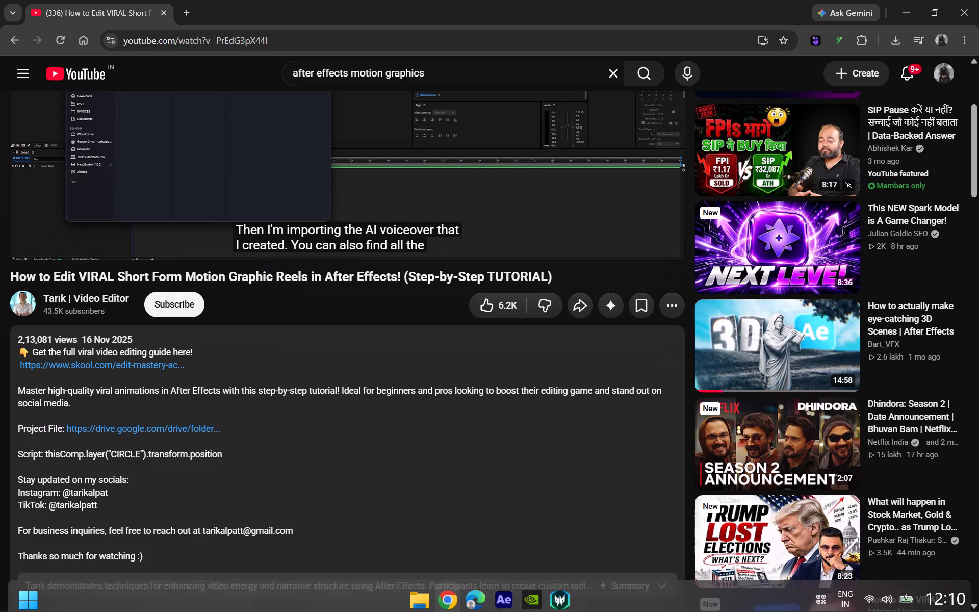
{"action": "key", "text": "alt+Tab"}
Import Voiceover.mp3 from the Downloads\Music folder into the project as footage.
{"action": "scroll", "coordinate": [507, 265], "scroll_direction": "right", "scroll_amount": 3}
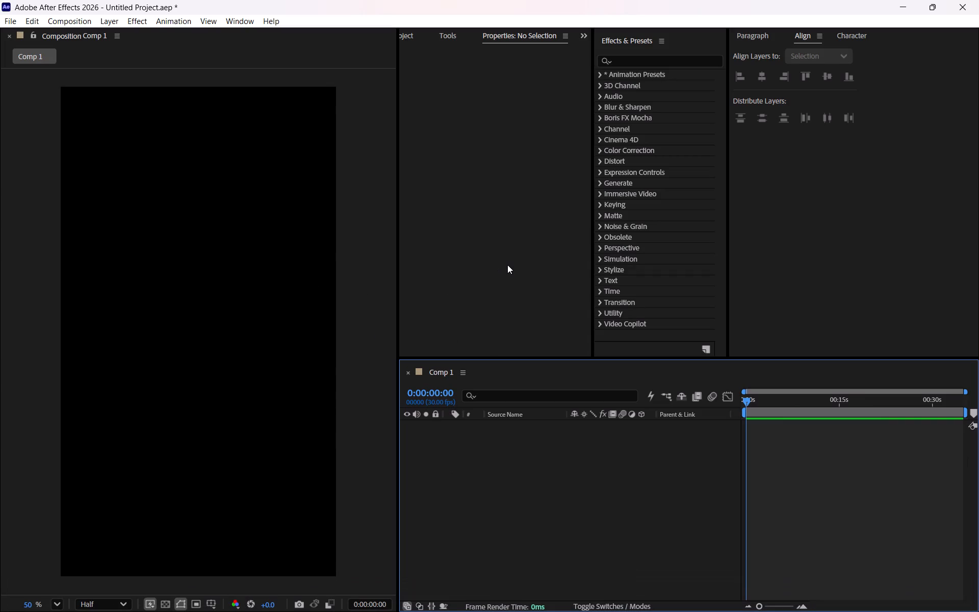
{"action": "left_click", "coordinate": [408, 39]}
{"action": "left_click", "coordinate": [487, 208]}
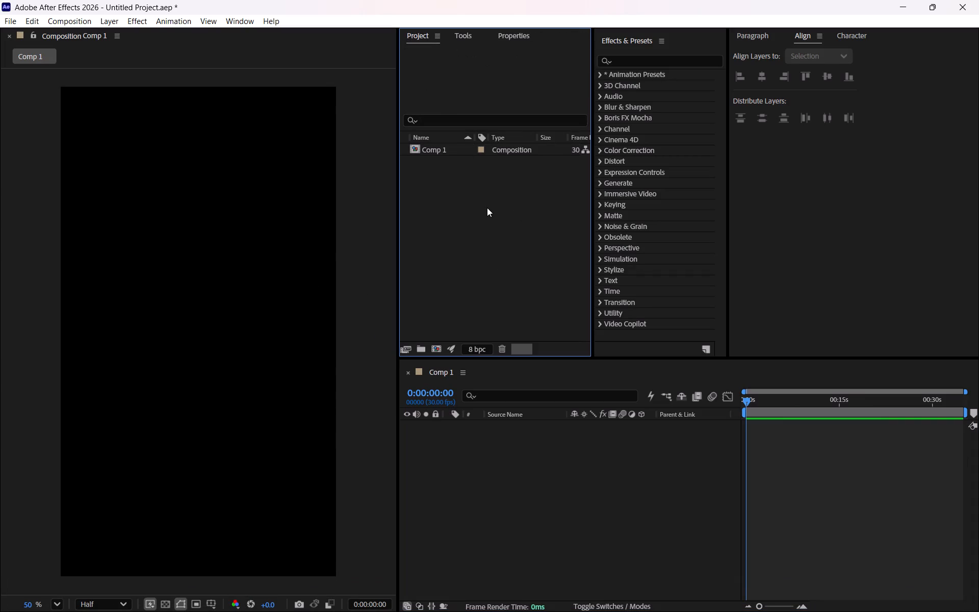
{"action": "right_click", "coordinate": [487, 208]}
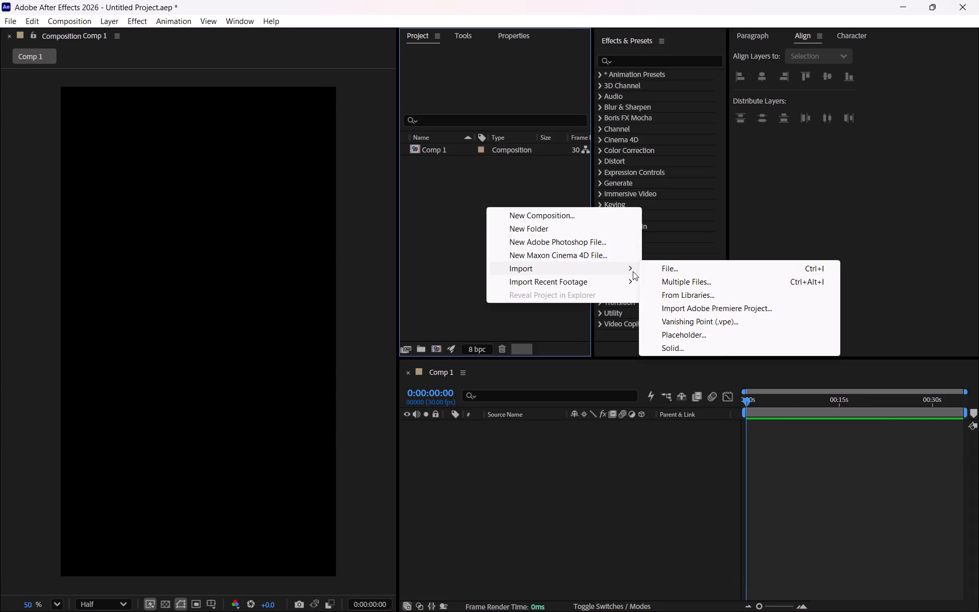
{"action": "left_click", "coordinate": [657, 268]}
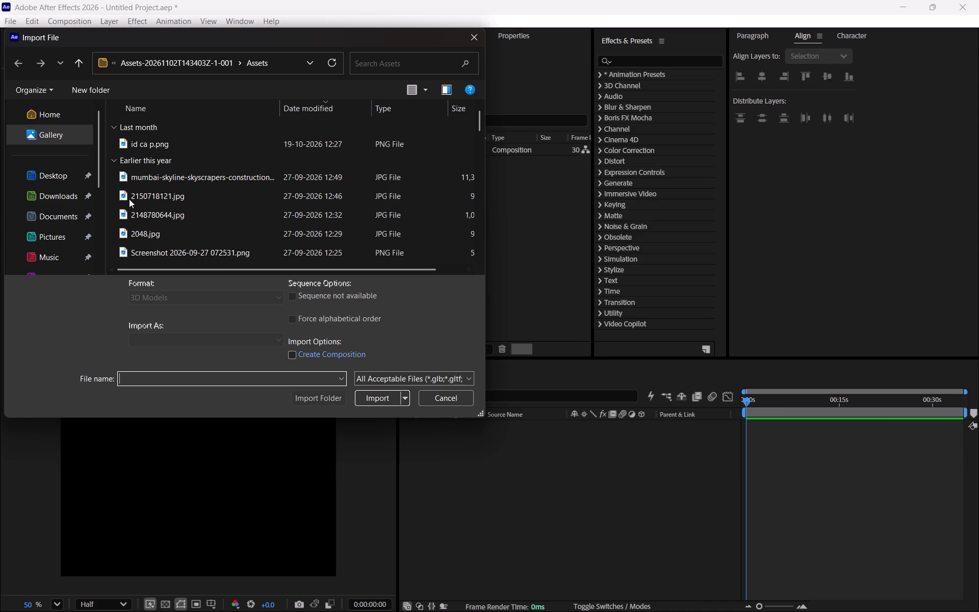
{"action": "left_click", "coordinate": [58, 194]}
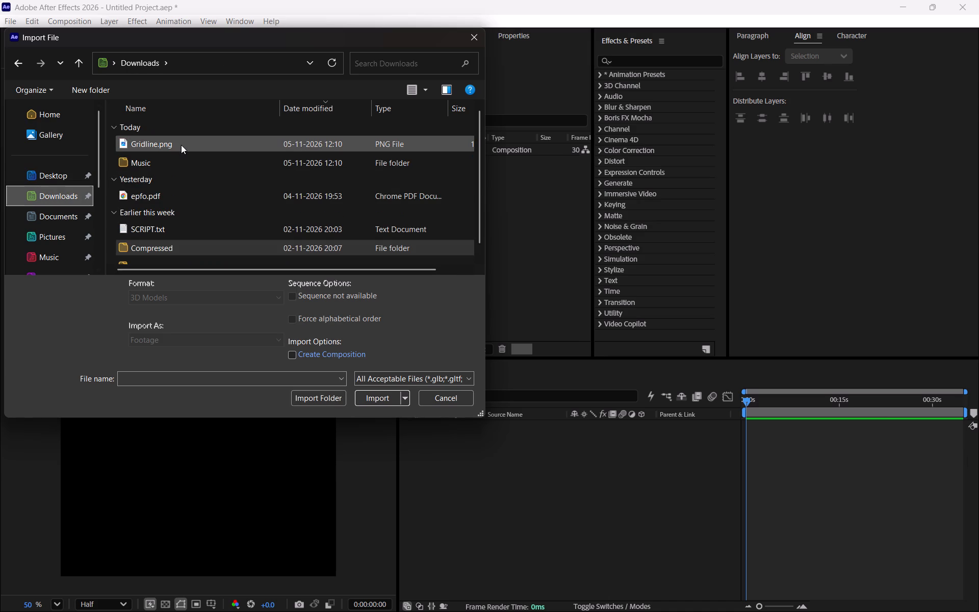
{"action": "left_click", "coordinate": [181, 145]}
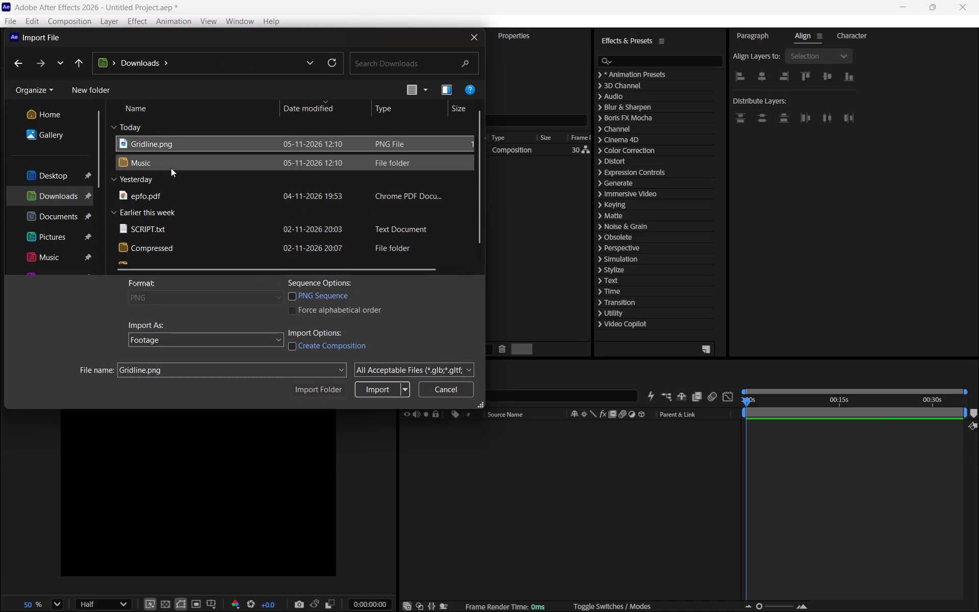
{"action": "double_click", "coordinate": [171, 168]}
{"action": "left_click", "coordinate": [197, 145]}
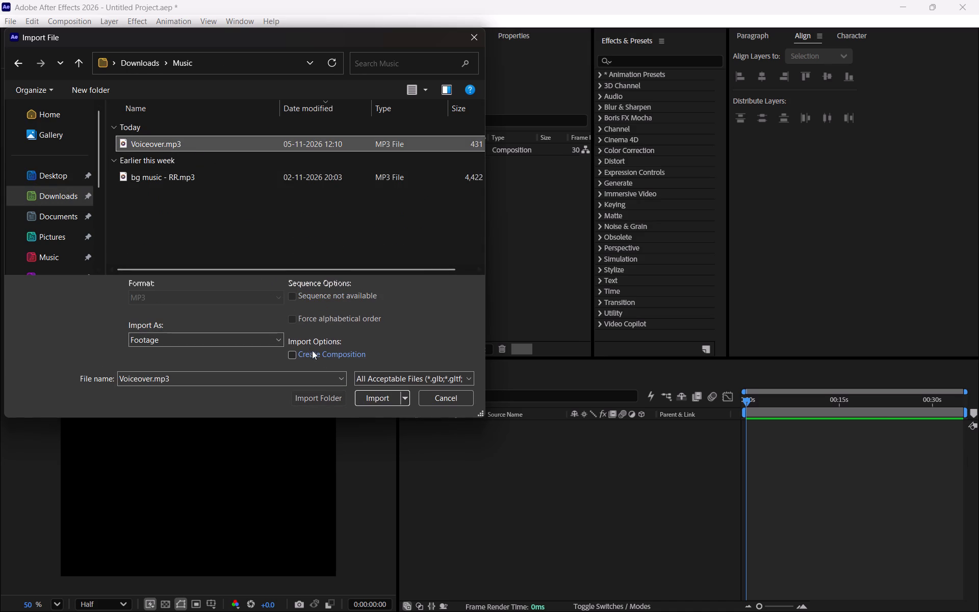
{"action": "left_click", "coordinate": [376, 400]}
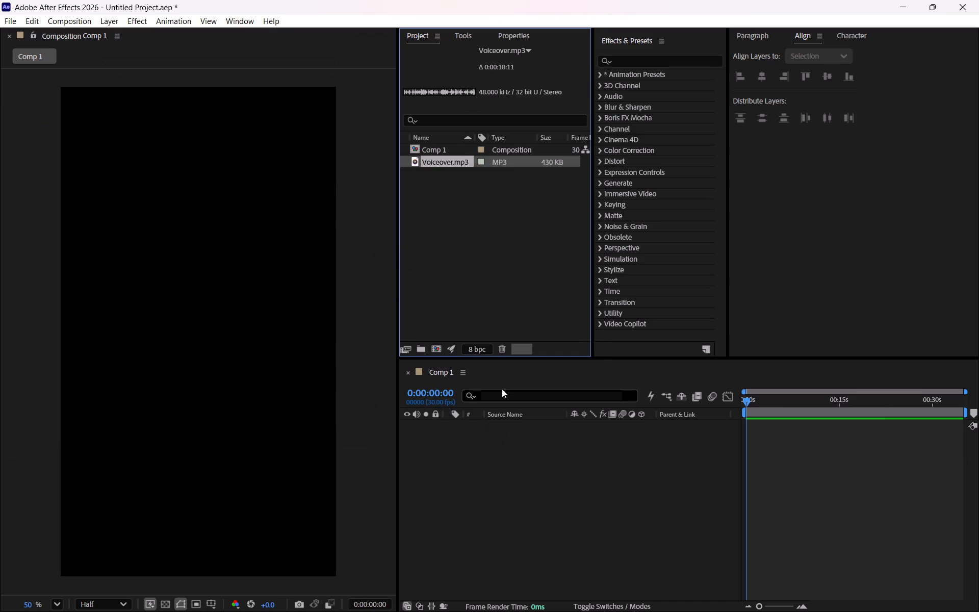
{"action": "left_click", "coordinate": [502, 259]}
Switch to Chrome and play the tutorial through the title/action safe and circle shape instructions, pausing it at 0:57.
{"action": "key", "text": "alt+Tab"}
{"action": "scroll", "coordinate": [377, 303], "scroll_direction": "up", "scroll_amount": 6}
{"action": "left_click", "coordinate": [502, 307]}
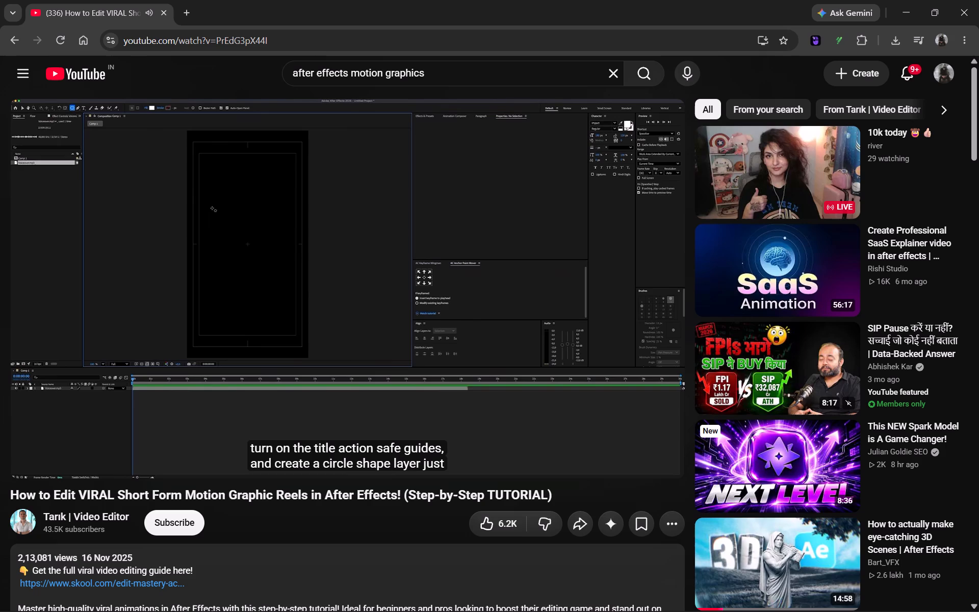
{"action": "key", "text": "space"}
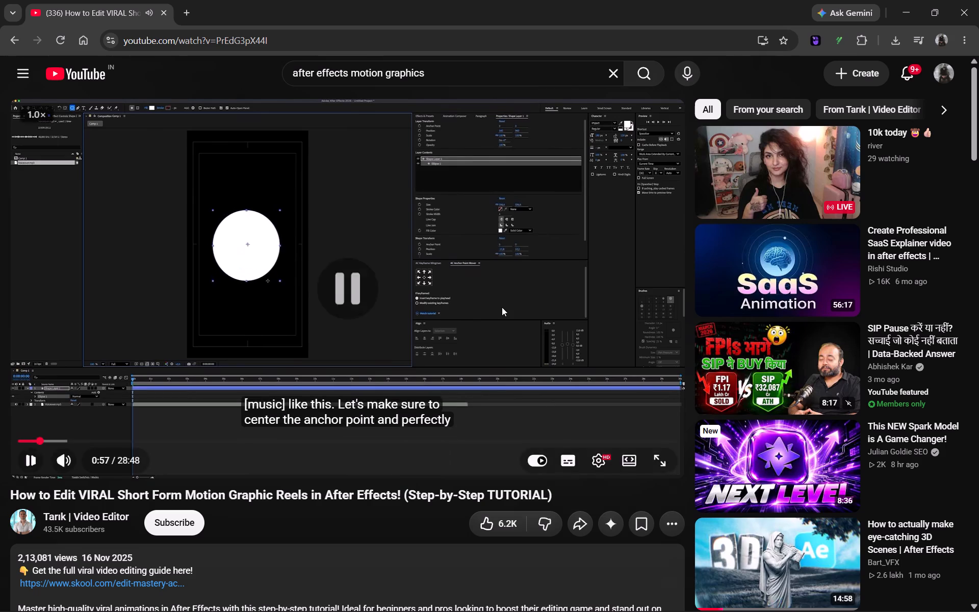
Switch back to After Effects, bring the Tools panel forward, and widen it until its full row of tools fits.
{"action": "key", "text": "alt+Tab"}
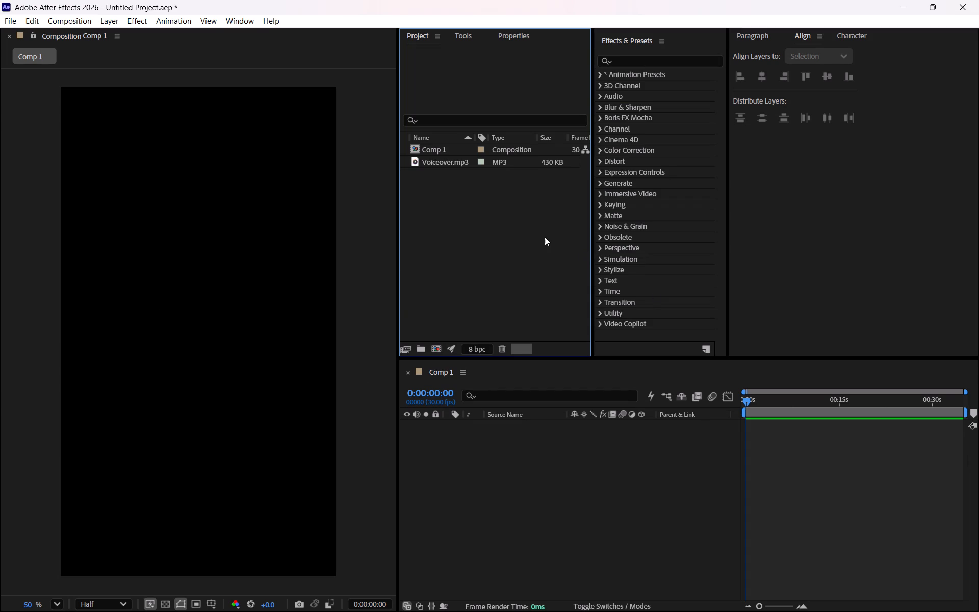
{"action": "left_click", "coordinate": [469, 37]}
{"action": "scroll", "coordinate": [517, 60], "scroll_direction": "left", "scroll_amount": 3}
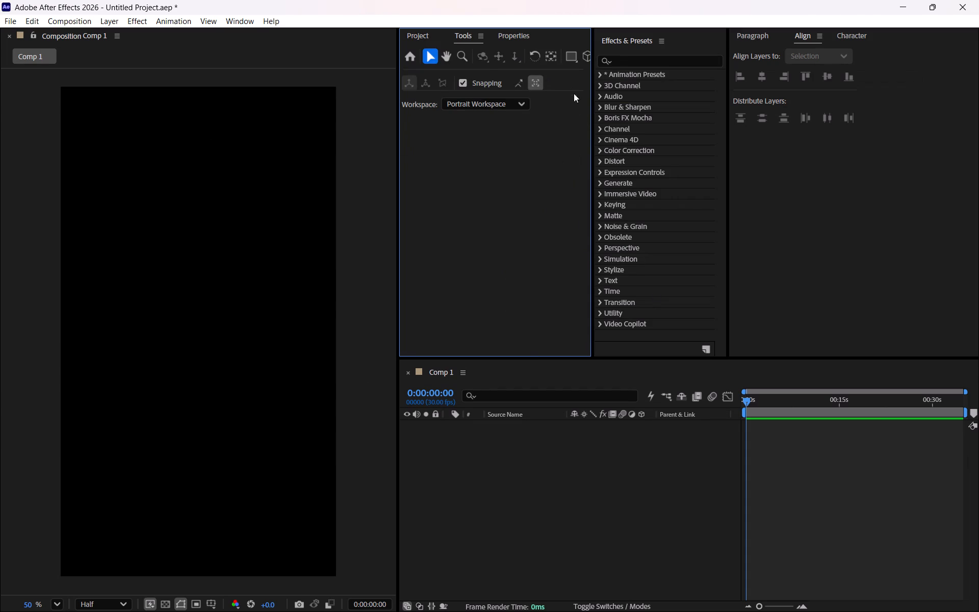
{"action": "left_click_drag", "start_coordinate": [591, 136], "coordinate": [609, 135]}
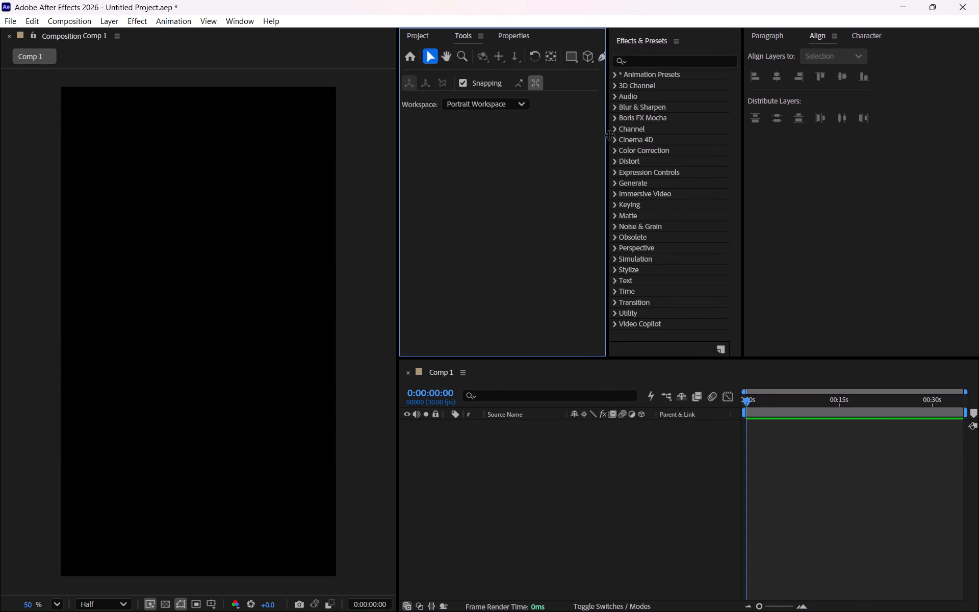
{"action": "left_click_drag", "start_coordinate": [609, 135], "coordinate": [723, 132]}
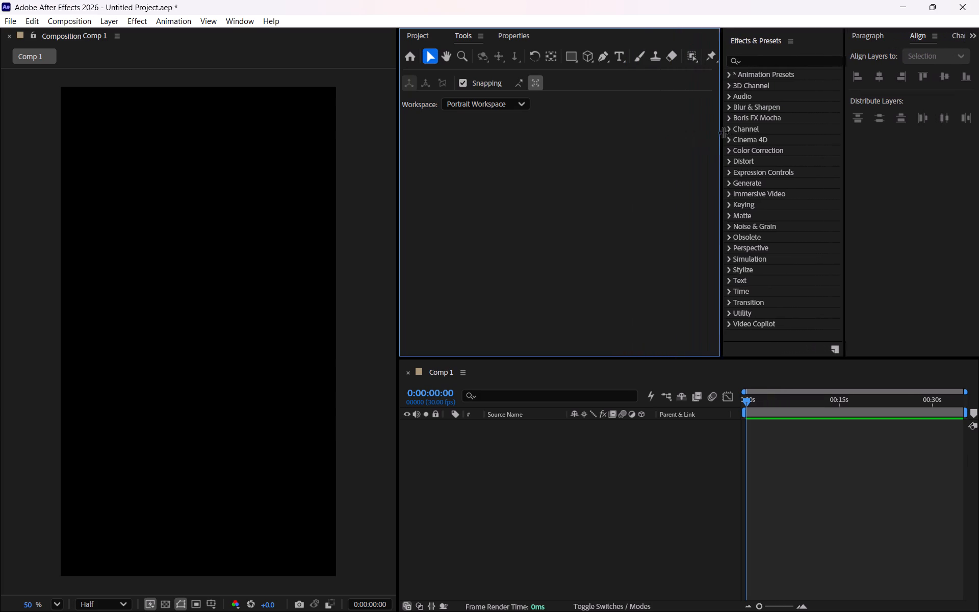
{"action": "left_click_drag", "start_coordinate": [723, 132], "coordinate": [726, 131]}
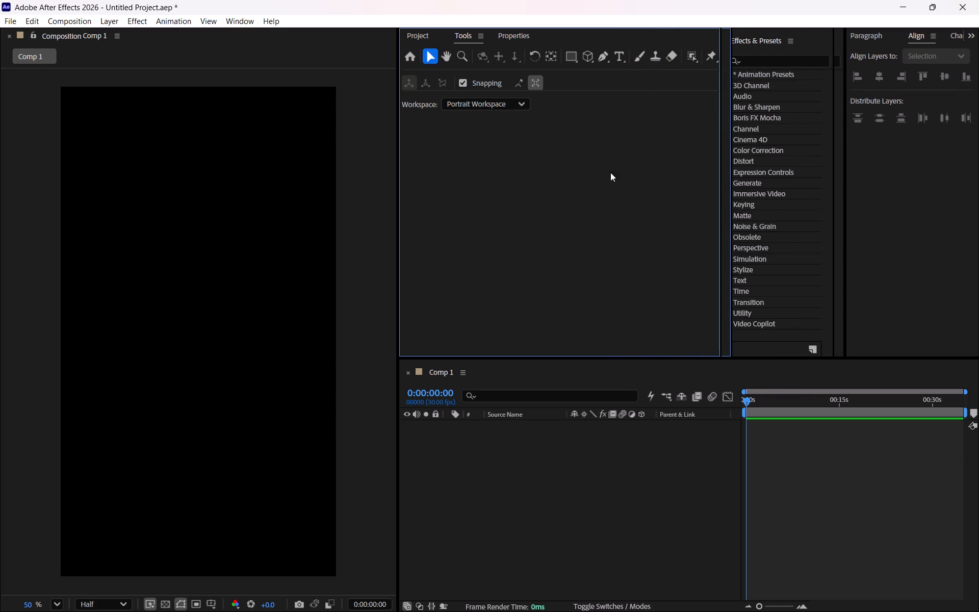
{"action": "left_click", "coordinate": [603, 173]}
{"action": "scroll", "coordinate": [939, 300], "scroll_direction": "left", "scroll_amount": 1}
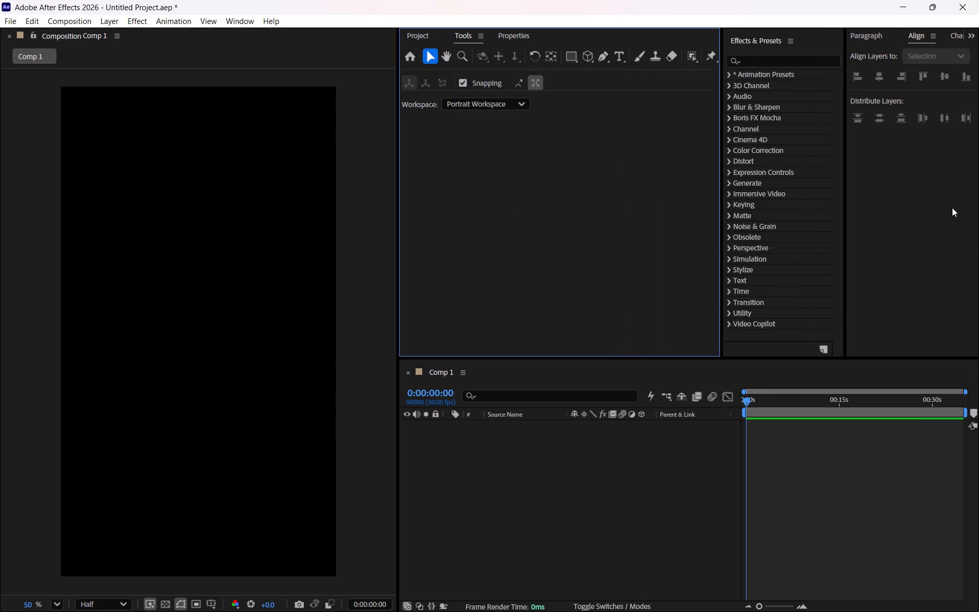
Widen the Align panel group by narrowing Effects & Presets, and bring the Paragraph panel to the front.
{"action": "left_click_drag", "start_coordinate": [844, 158], "coordinate": [828, 158]}
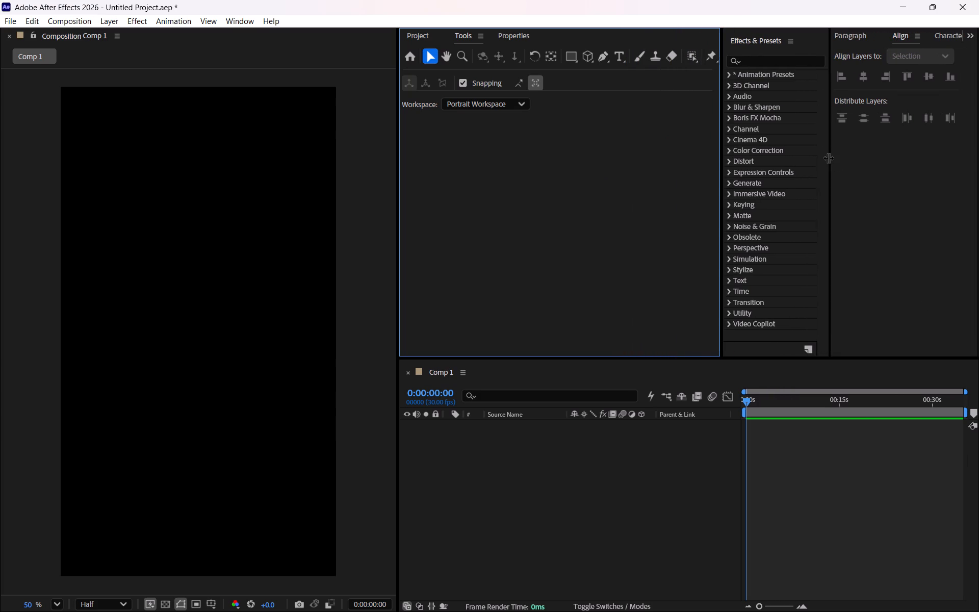
{"action": "left_click_drag", "start_coordinate": [828, 158], "coordinate": [842, 159]}
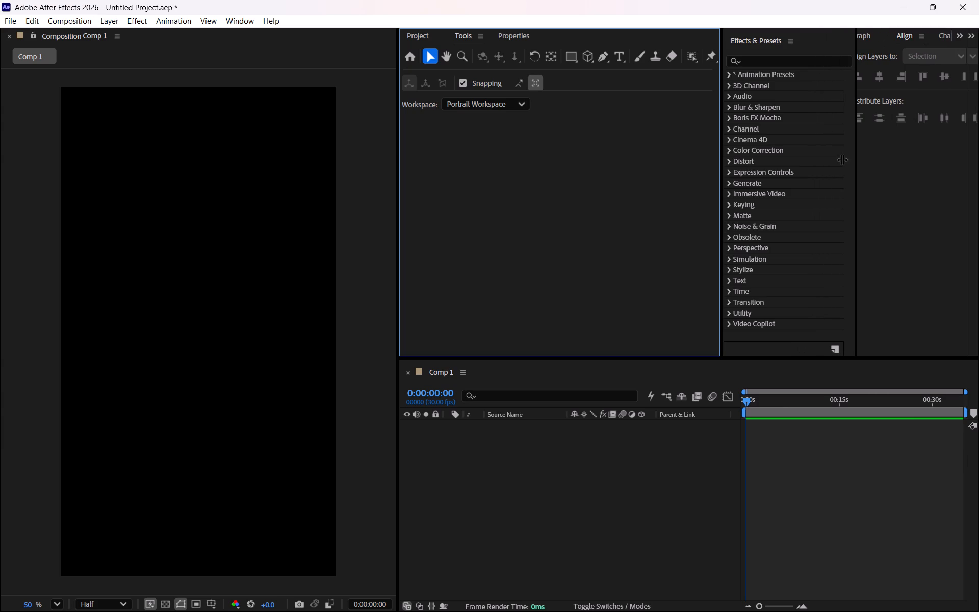
{"action": "left_click_drag", "start_coordinate": [842, 159], "coordinate": [824, 164]}
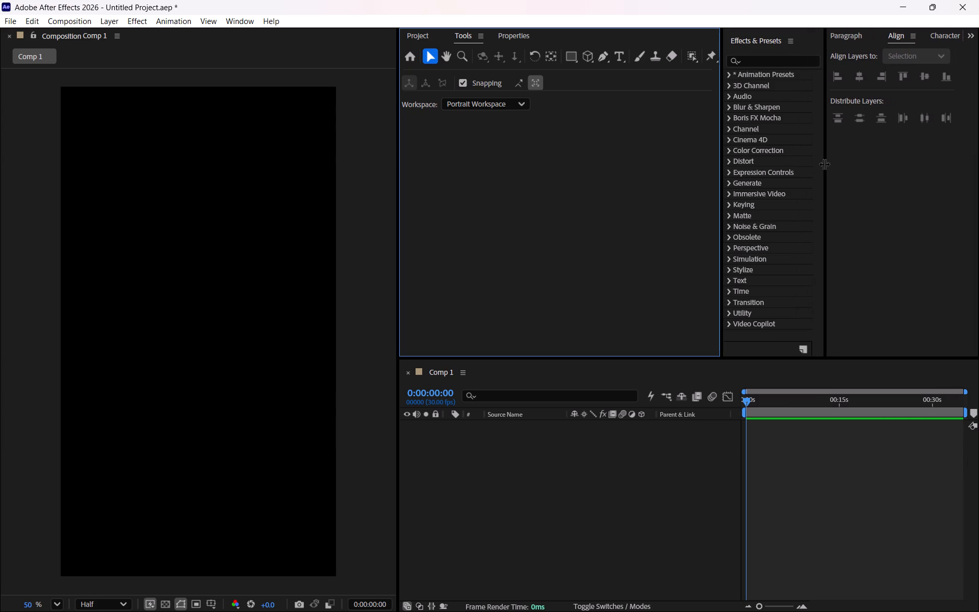
{"action": "left_click_drag", "start_coordinate": [824, 164], "coordinate": [825, 163]}
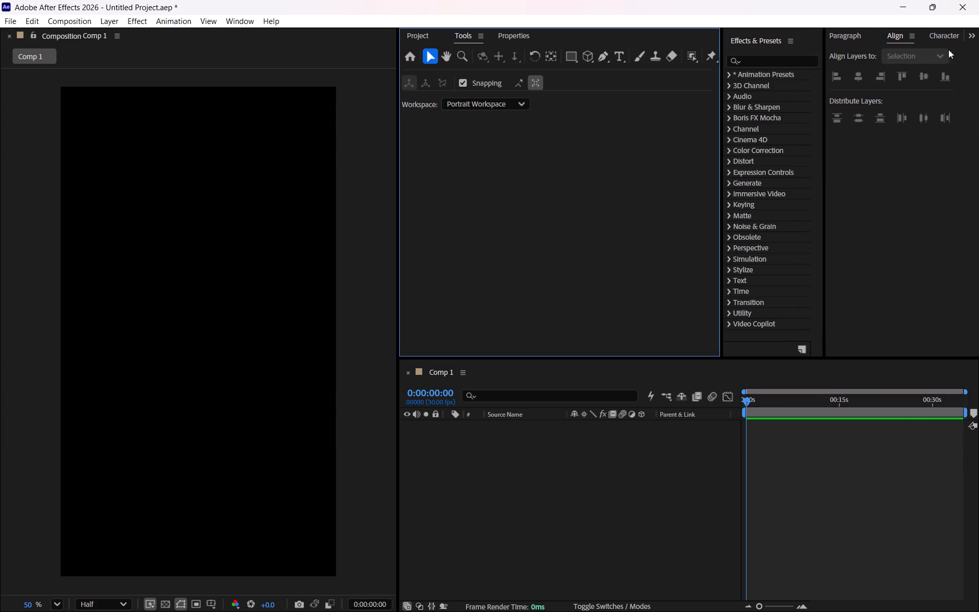
{"action": "left_click", "coordinate": [949, 36]}
{"action": "left_click", "coordinate": [834, 35]}
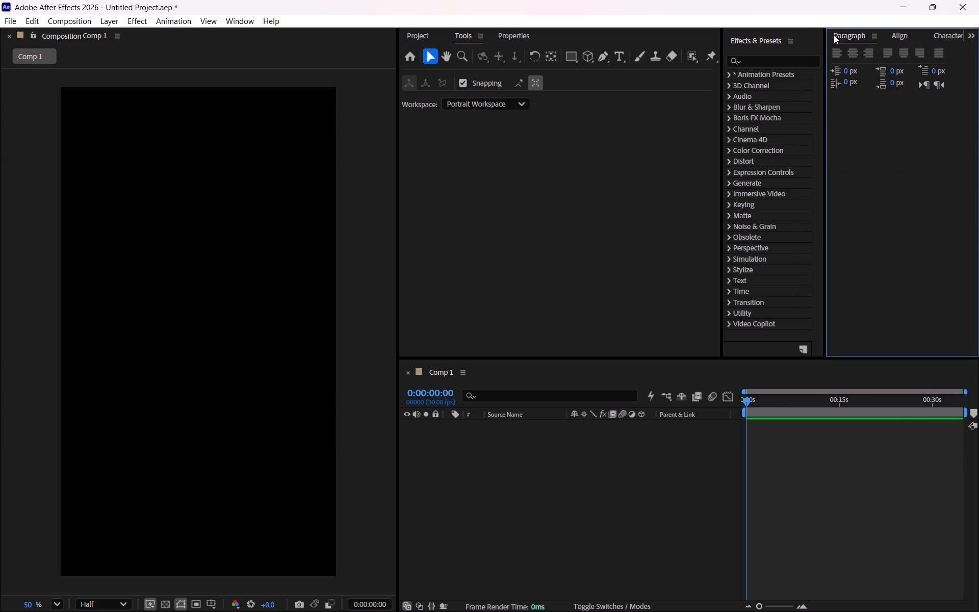
{"action": "scroll", "coordinate": [834, 35], "scroll_direction": "right", "scroll_amount": 1}
{"action": "left_click", "coordinate": [616, 200]}
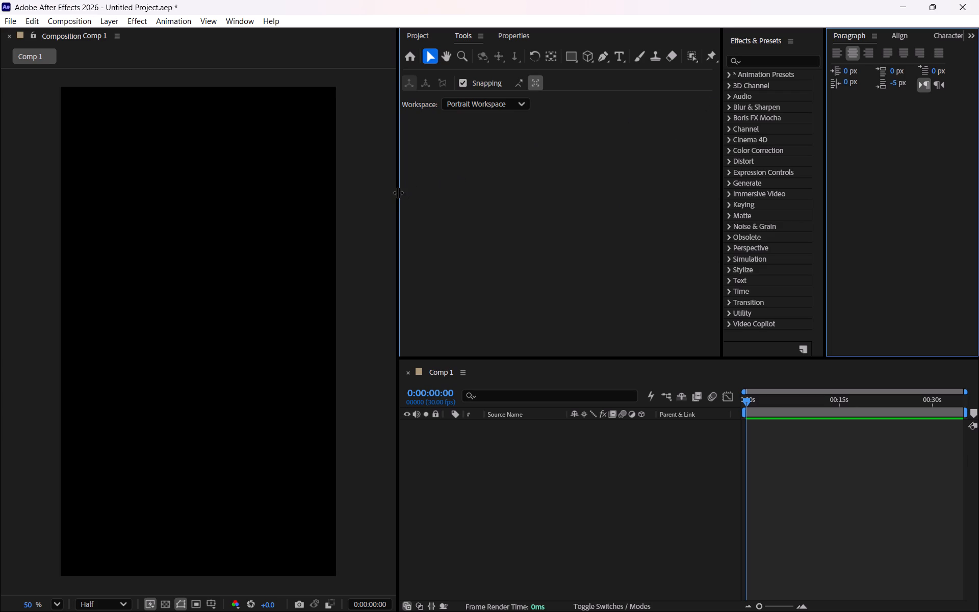
Narrow the composition viewer to give the Tools and timeline panels more width.
{"action": "left_click_drag", "start_coordinate": [398, 192], "coordinate": [384, 191]}
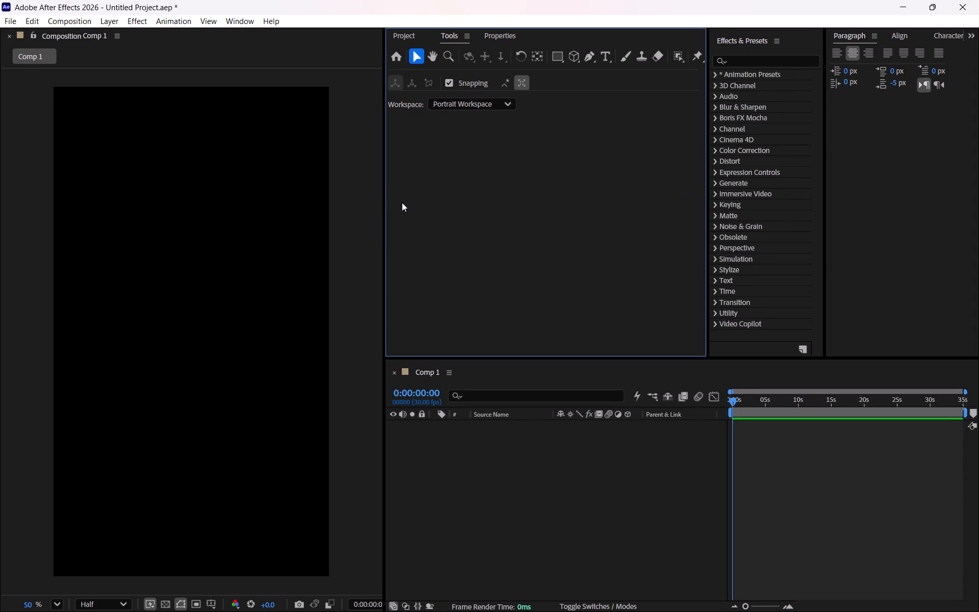
{"action": "left_click_drag", "start_coordinate": [383, 192], "coordinate": [354, 190]}
{"action": "left_click_drag", "start_coordinate": [354, 190], "coordinate": [356, 190]}
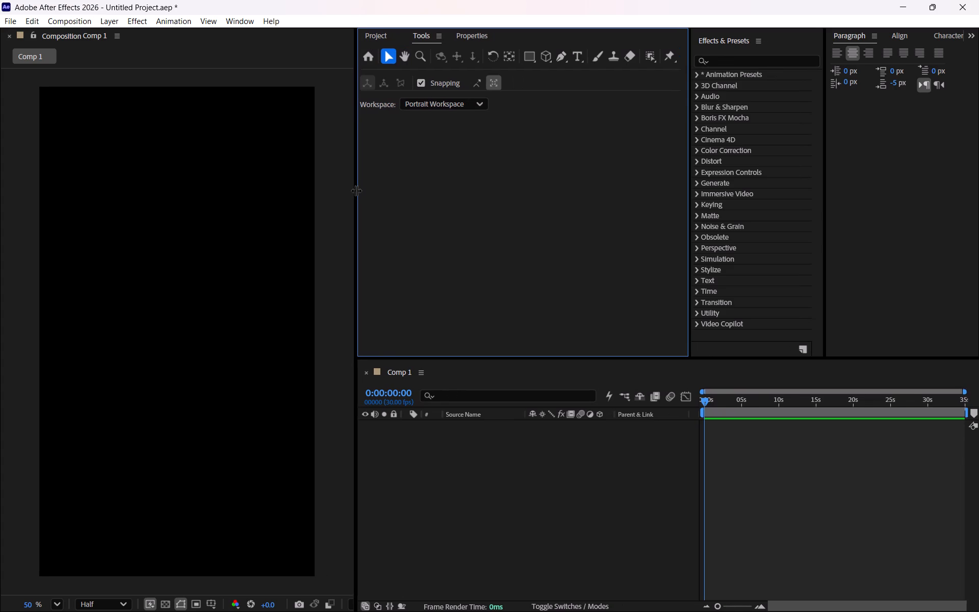
{"action": "left_click_drag", "start_coordinate": [356, 190], "coordinate": [359, 190]}
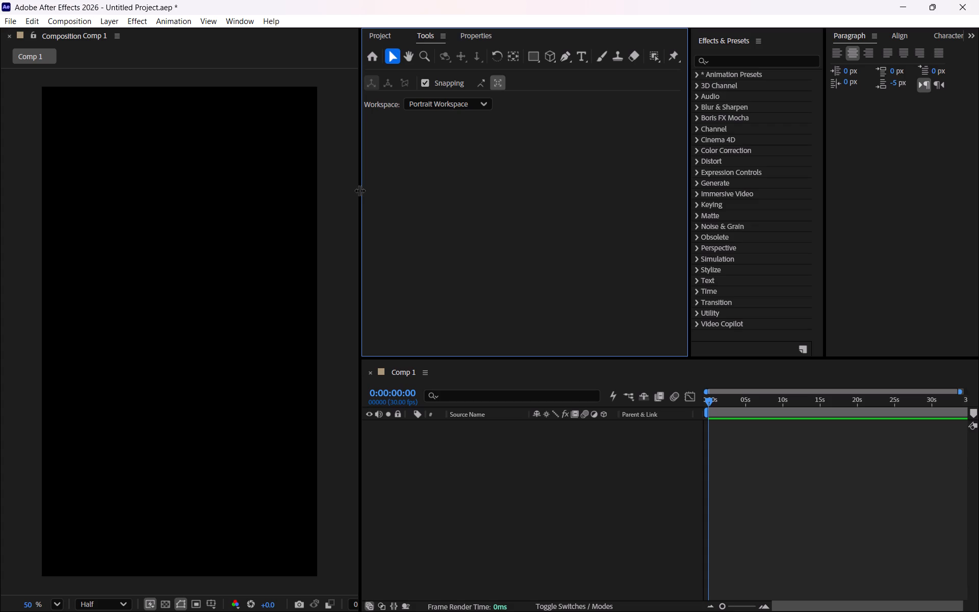
{"action": "left_click", "coordinate": [484, 203]}
Check the paused tutorial frame in Chrome, return to After Effects, and turn on the Grid overlay for the composition view.
{"action": "key", "text": "alt+Tab"}
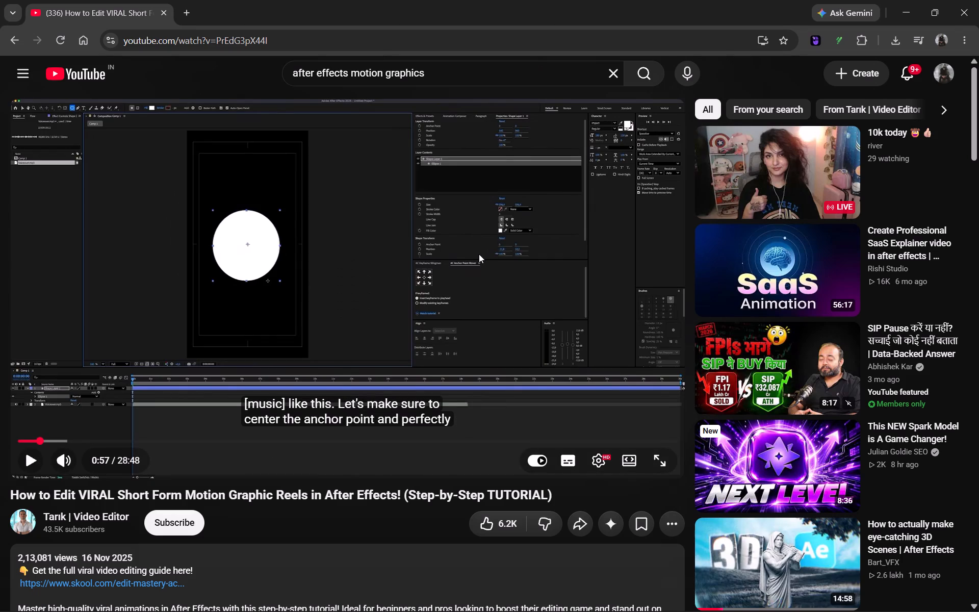
{"action": "key", "text": "alt+Tab"}
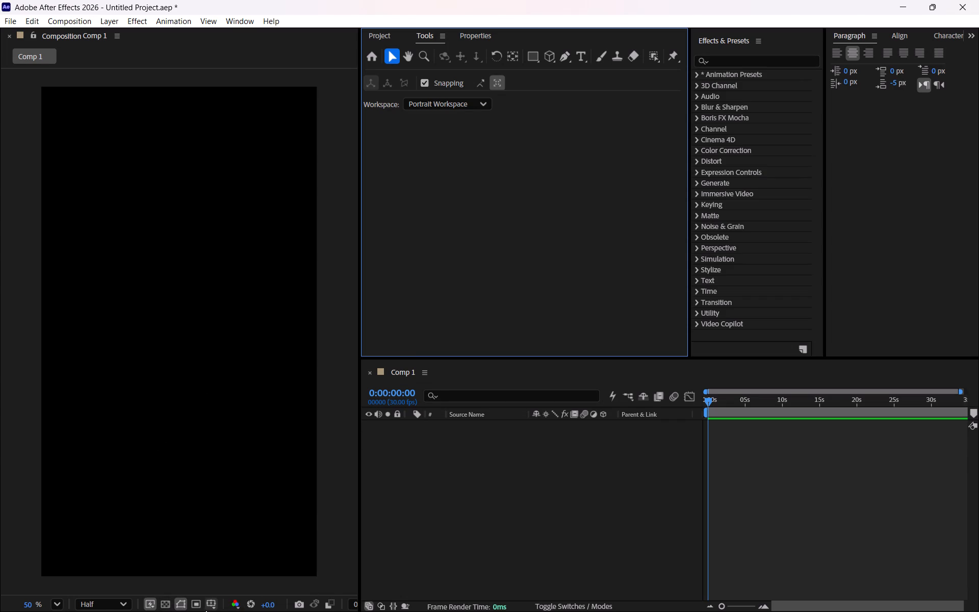
{"action": "left_click", "coordinate": [209, 609]}
{"action": "left_click", "coordinate": [240, 545]}
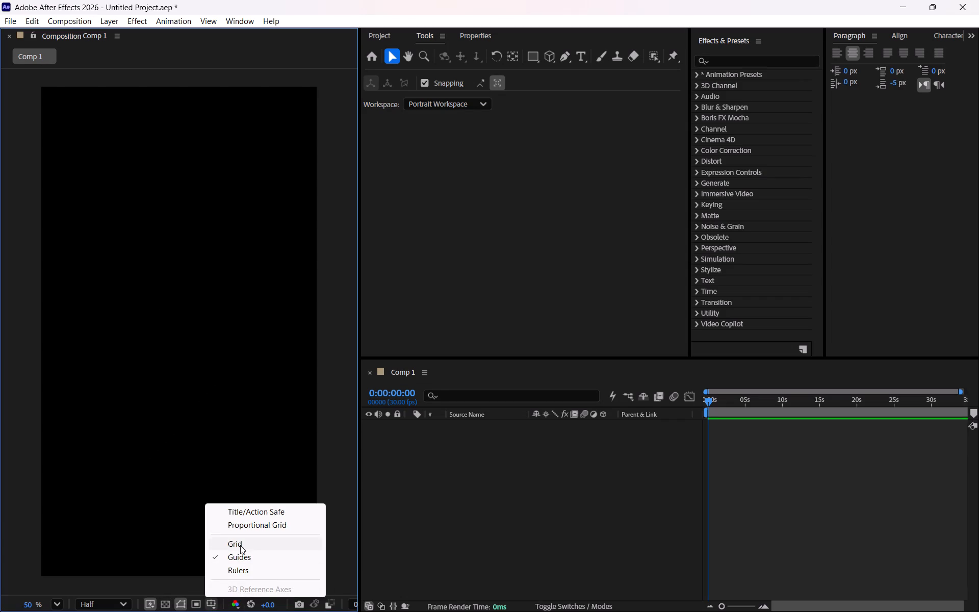